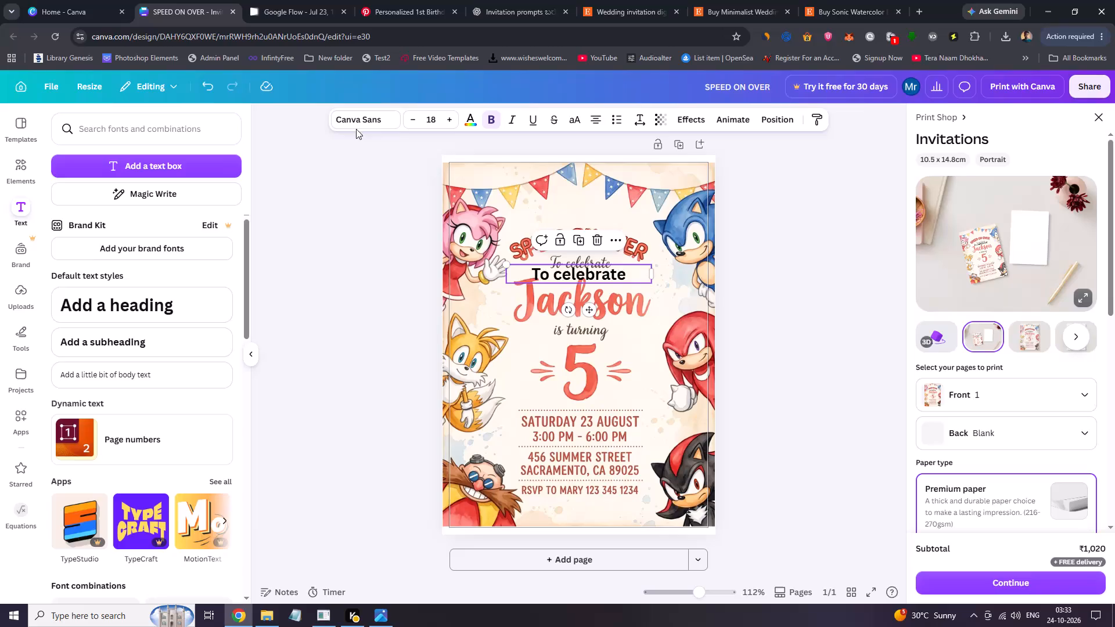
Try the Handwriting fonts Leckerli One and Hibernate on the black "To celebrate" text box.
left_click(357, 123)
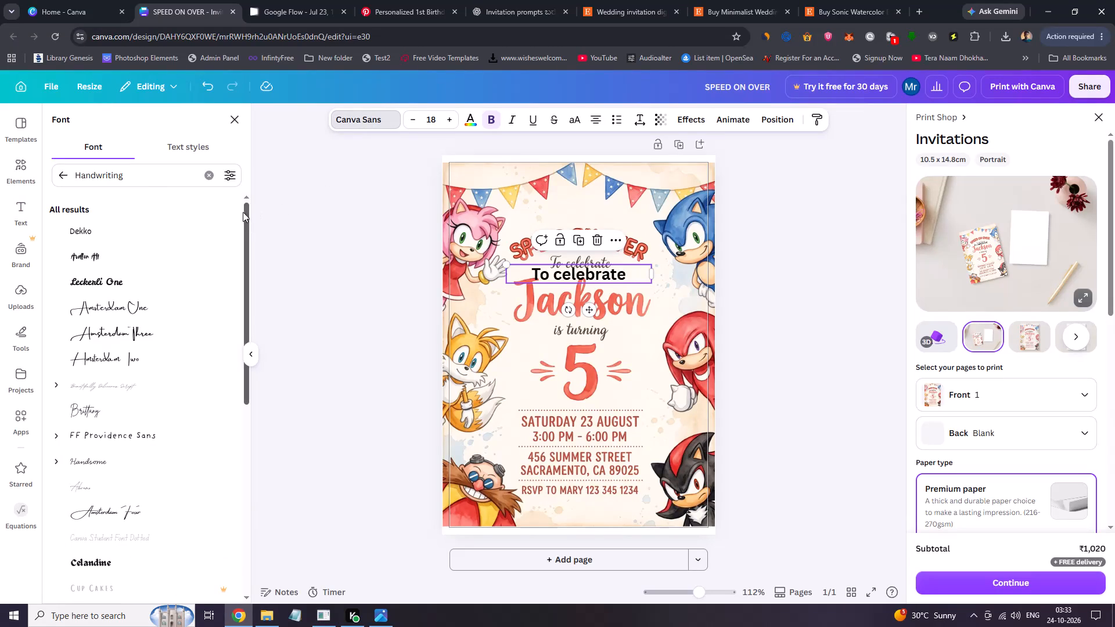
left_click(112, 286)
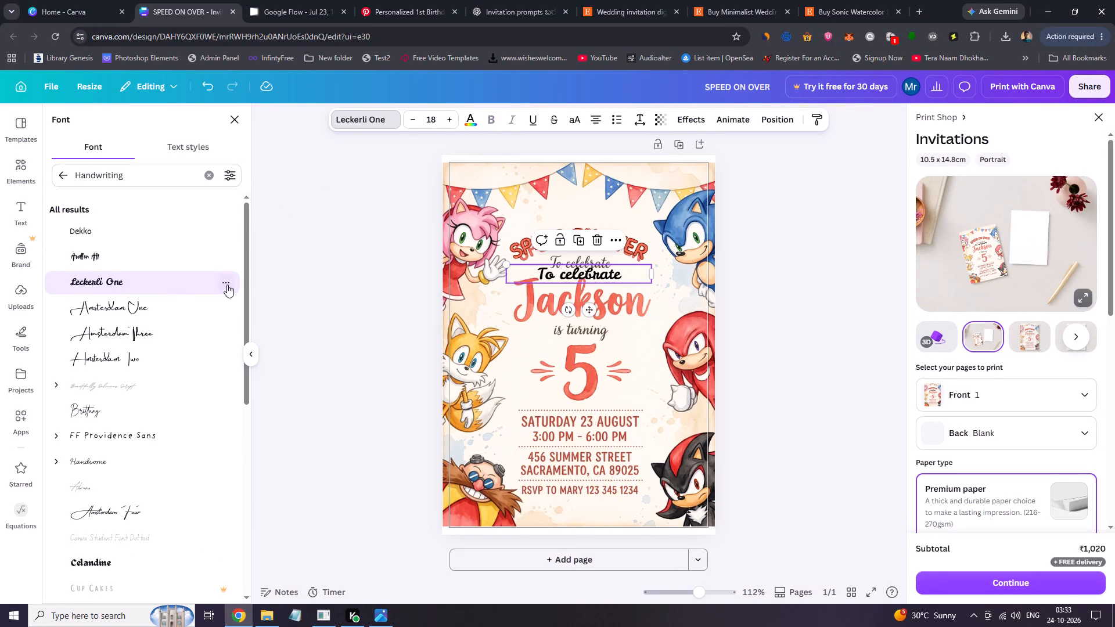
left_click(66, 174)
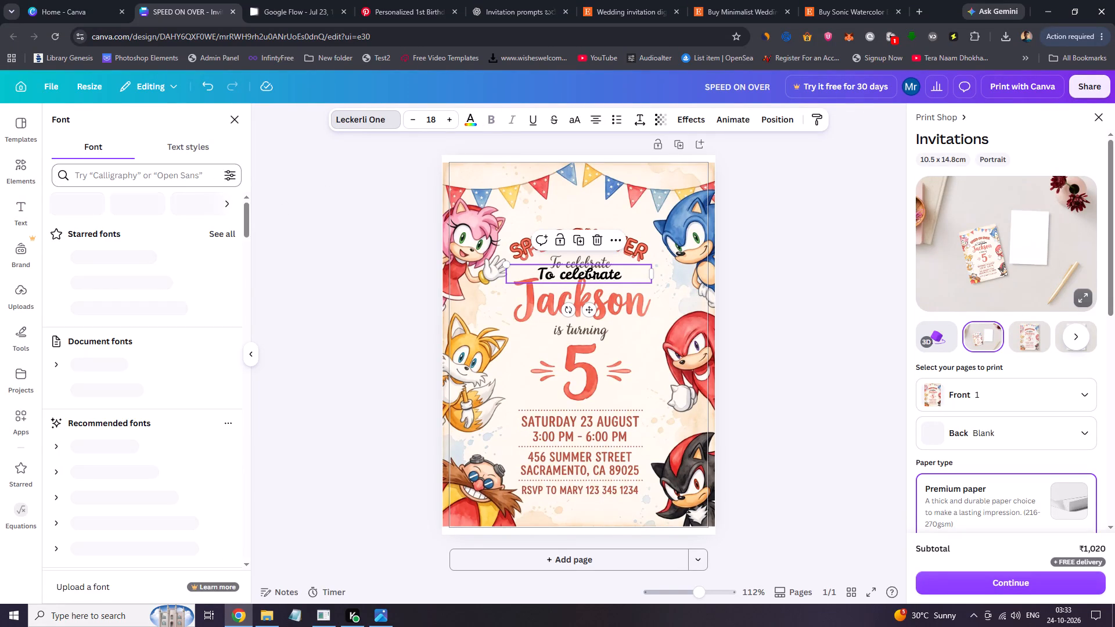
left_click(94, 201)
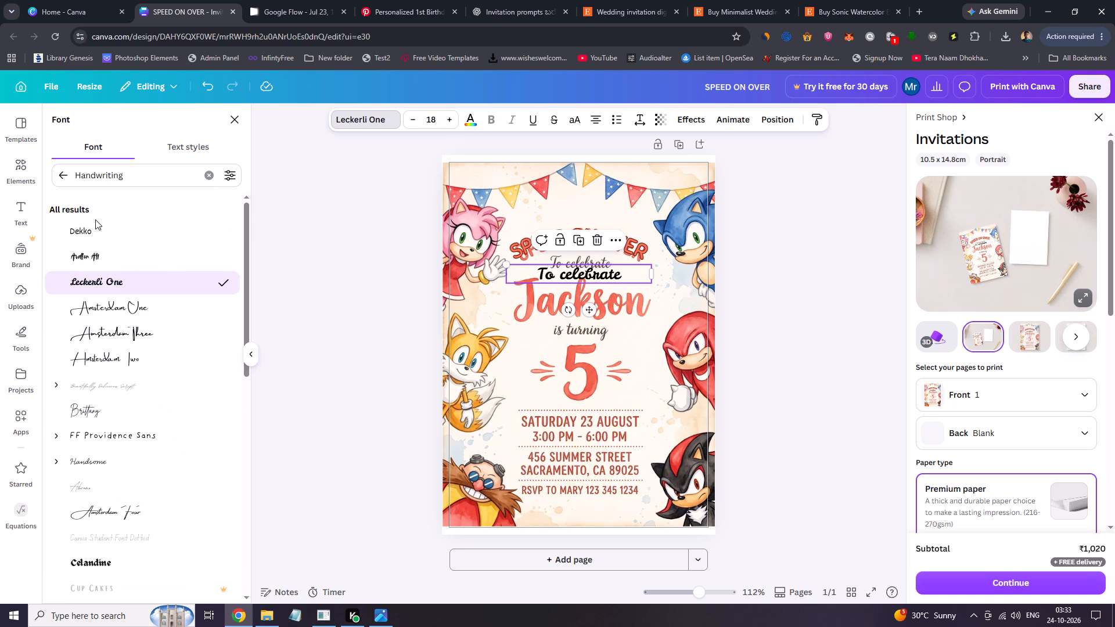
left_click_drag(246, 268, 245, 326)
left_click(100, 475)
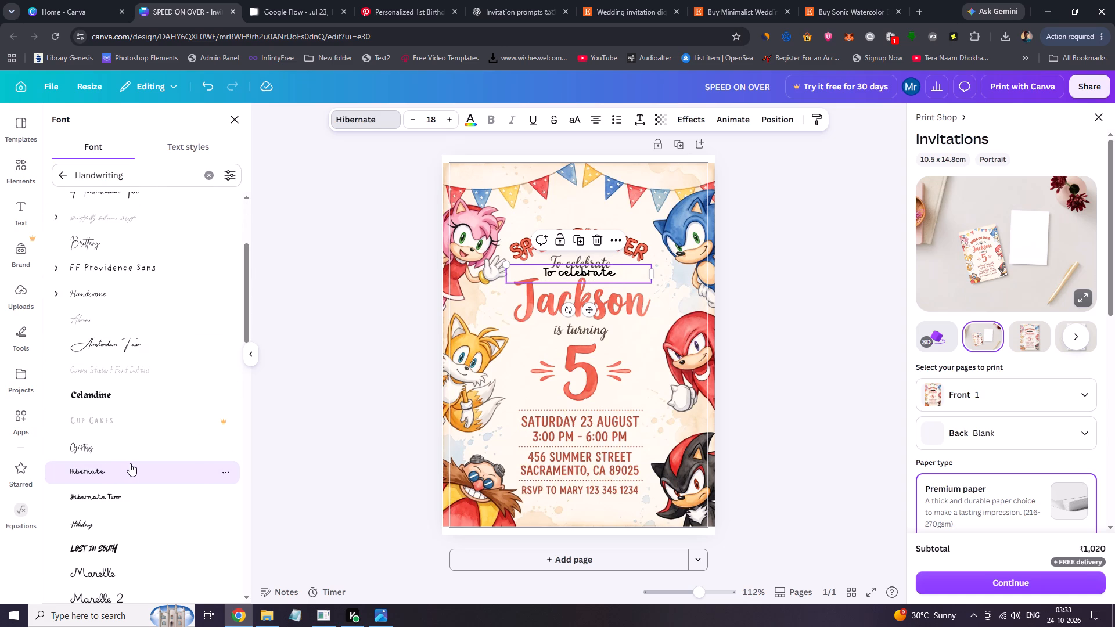
Set the "To celebrate" text box's font to CoalhandLuke from the Handwriting fonts.
left_click_drag(244, 290, 243, 364)
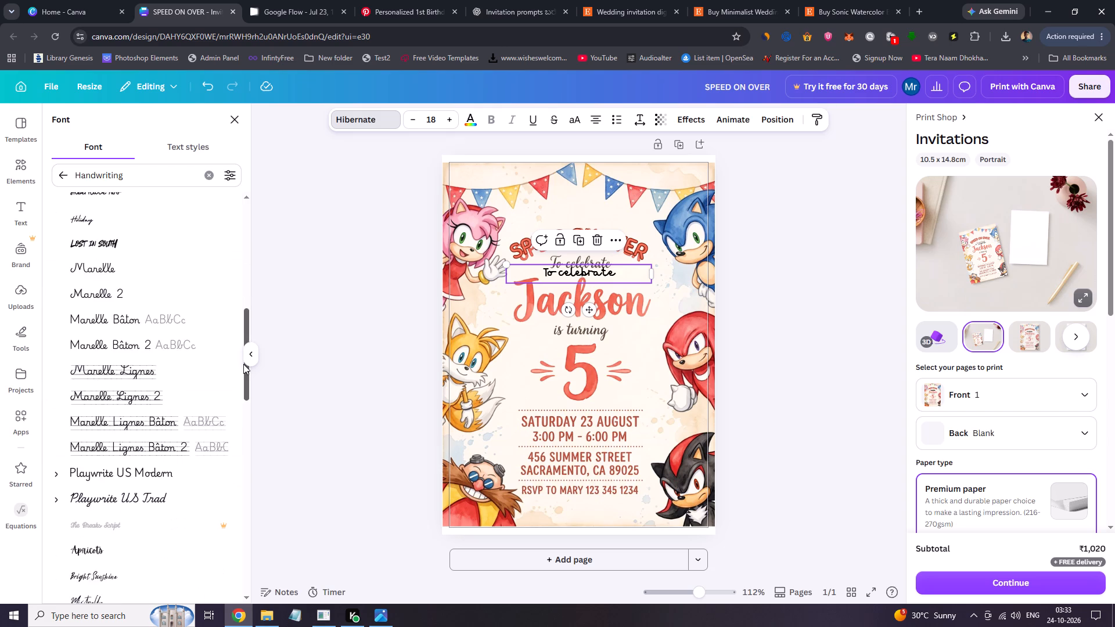
left_click_drag(243, 364, 246, 491)
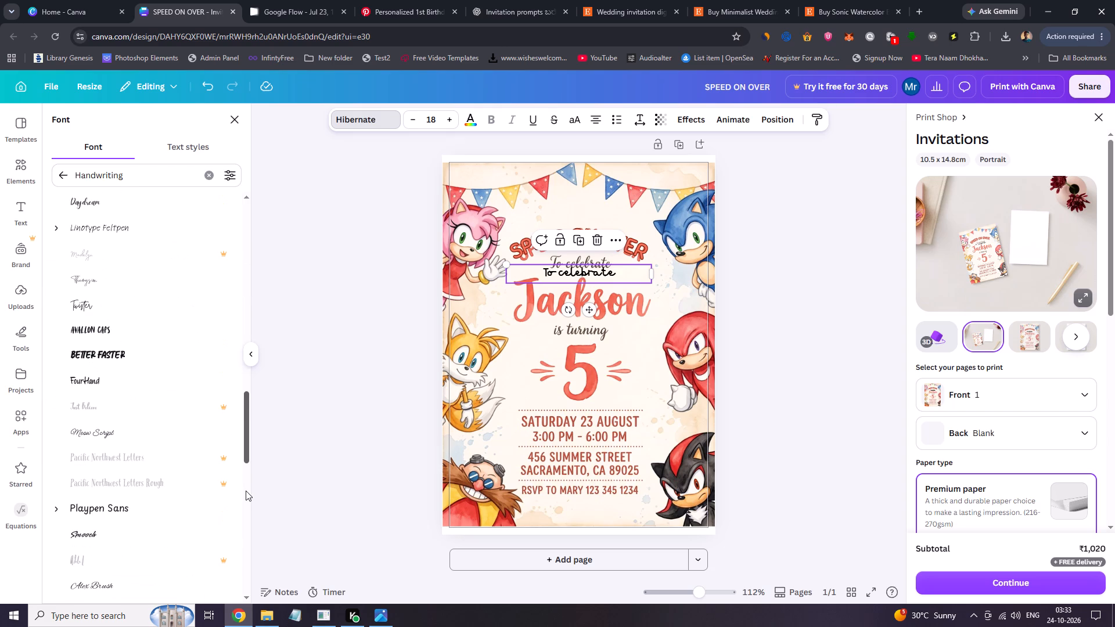
left_click_drag(246, 491, 247, 528)
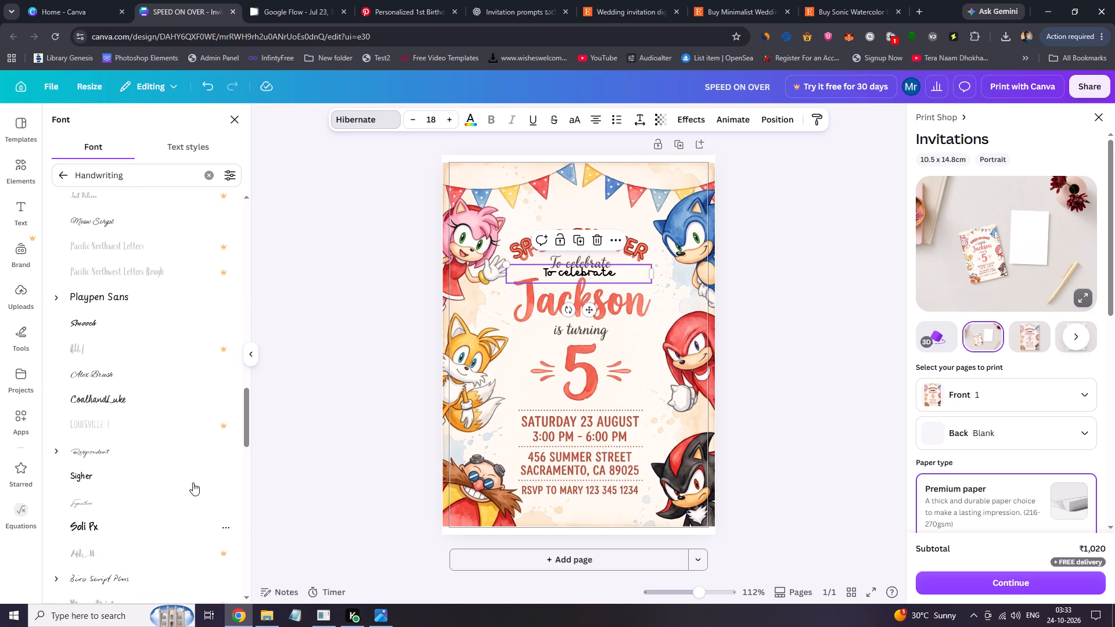
left_click(119, 396)
Move the "To celebrate" text box up and slightly right so it overlays the original "To celebrate" lettering.
left_click_drag(244, 394, 246, 428)
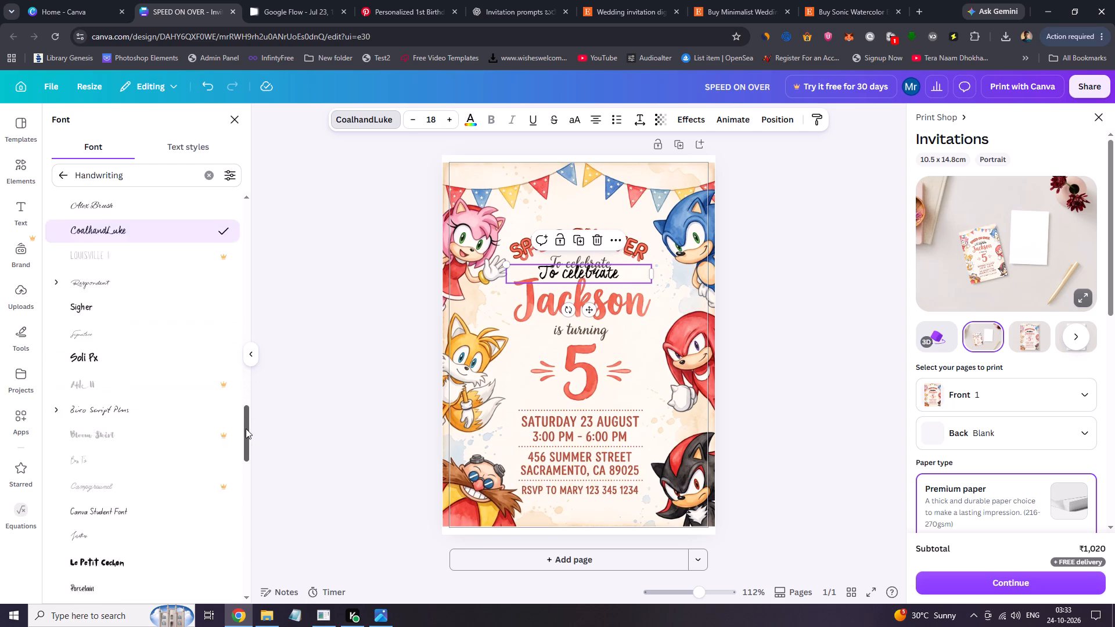
left_click_drag(246, 428, 249, 449)
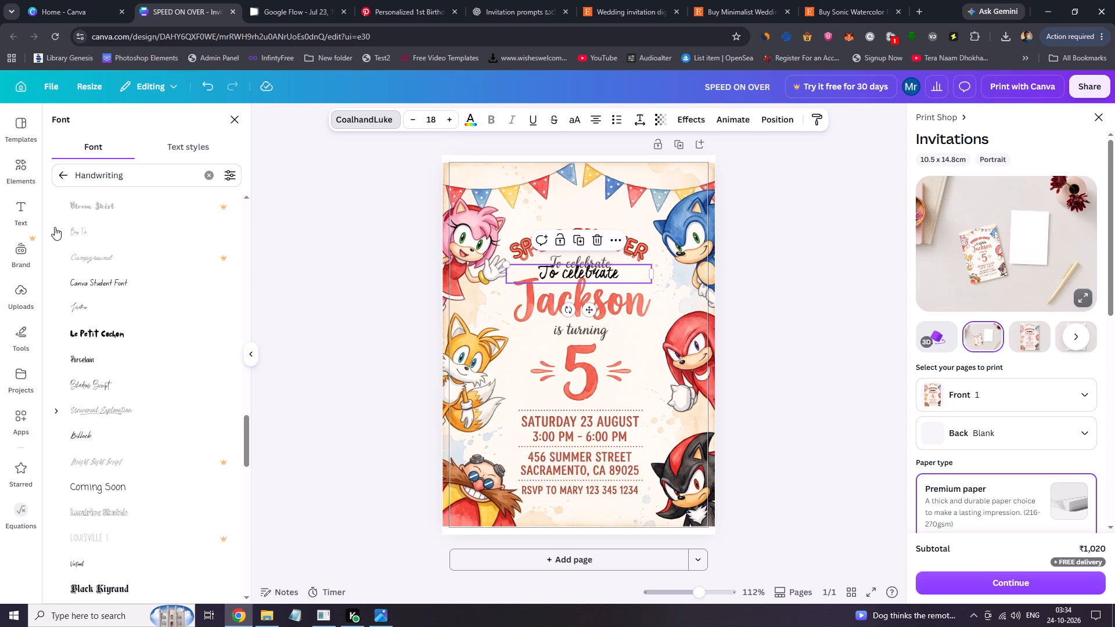
left_click_drag(246, 439, 248, 474)
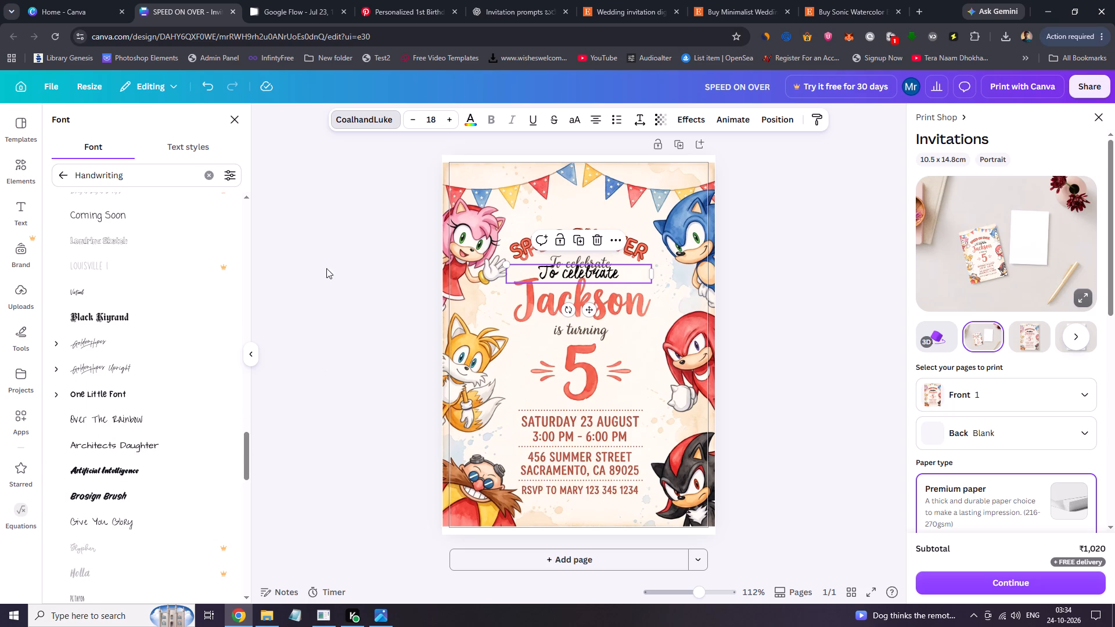
left_click_drag(600, 268, 603, 260)
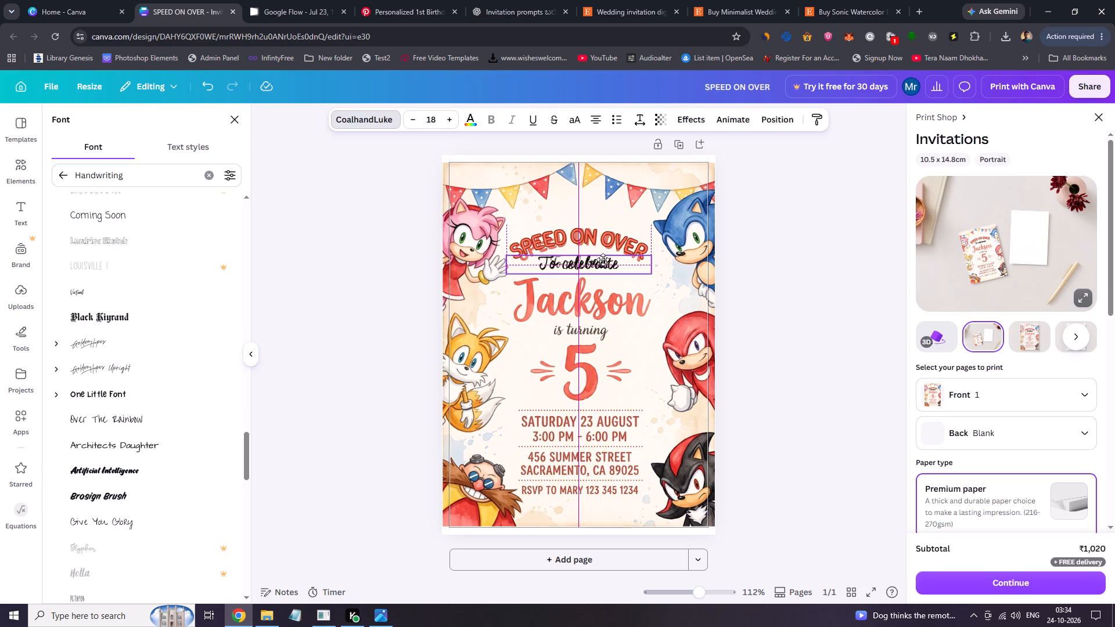
left_click_drag(603, 260, 610, 260)
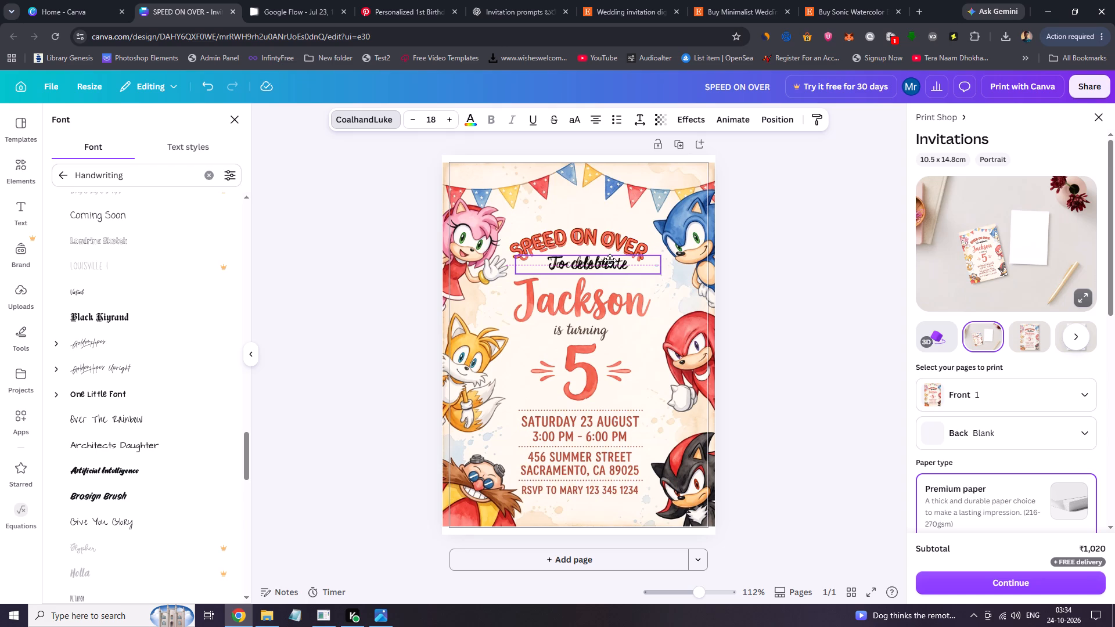
left_click_drag(610, 260, 610, 260)
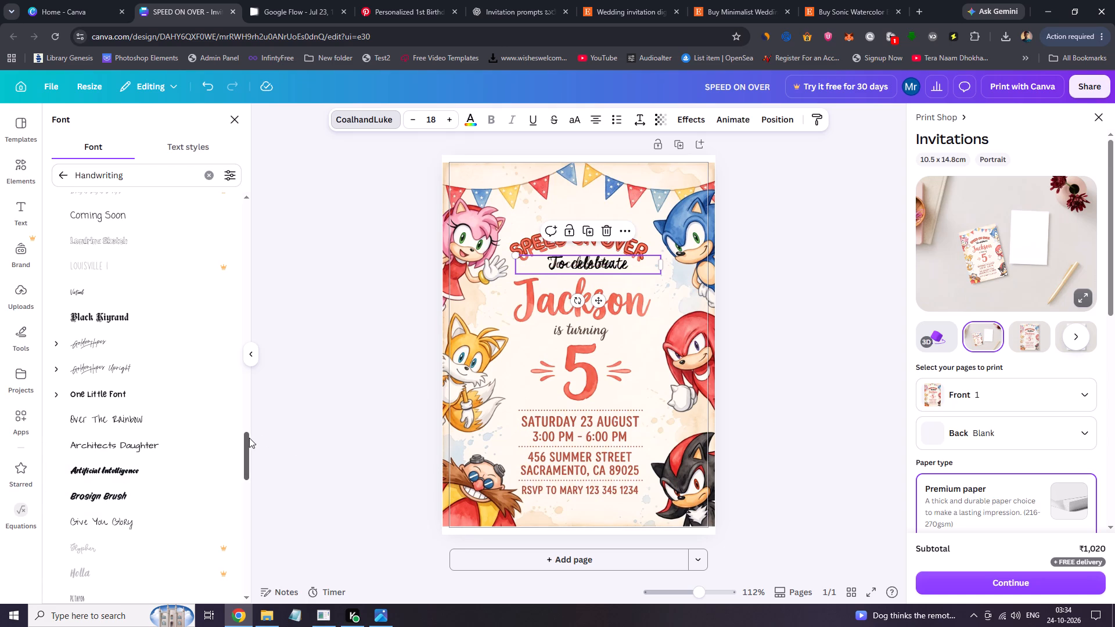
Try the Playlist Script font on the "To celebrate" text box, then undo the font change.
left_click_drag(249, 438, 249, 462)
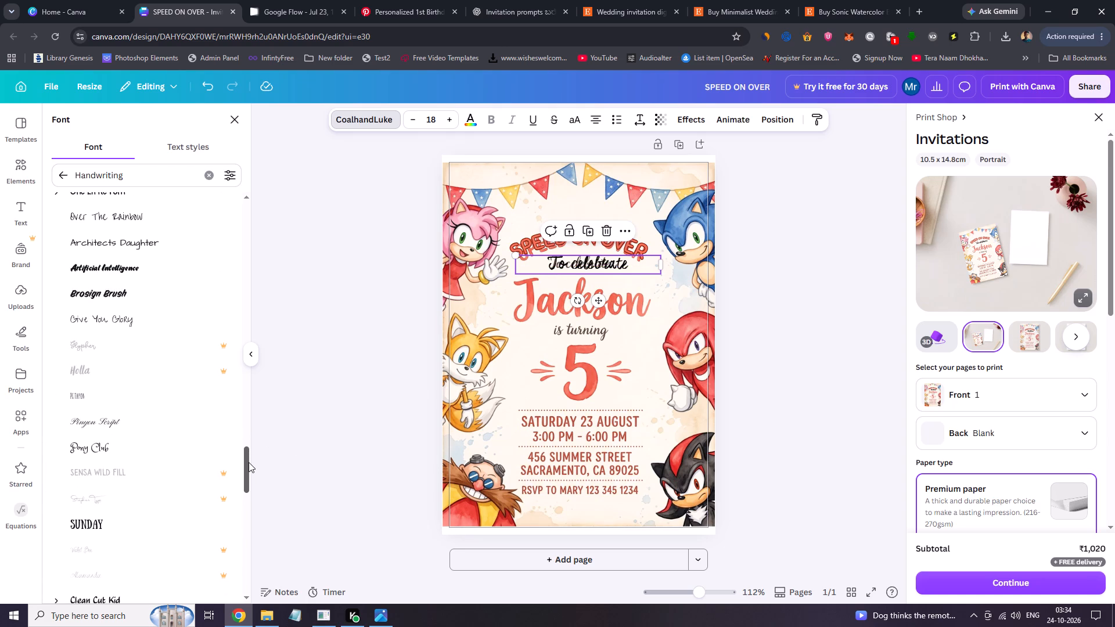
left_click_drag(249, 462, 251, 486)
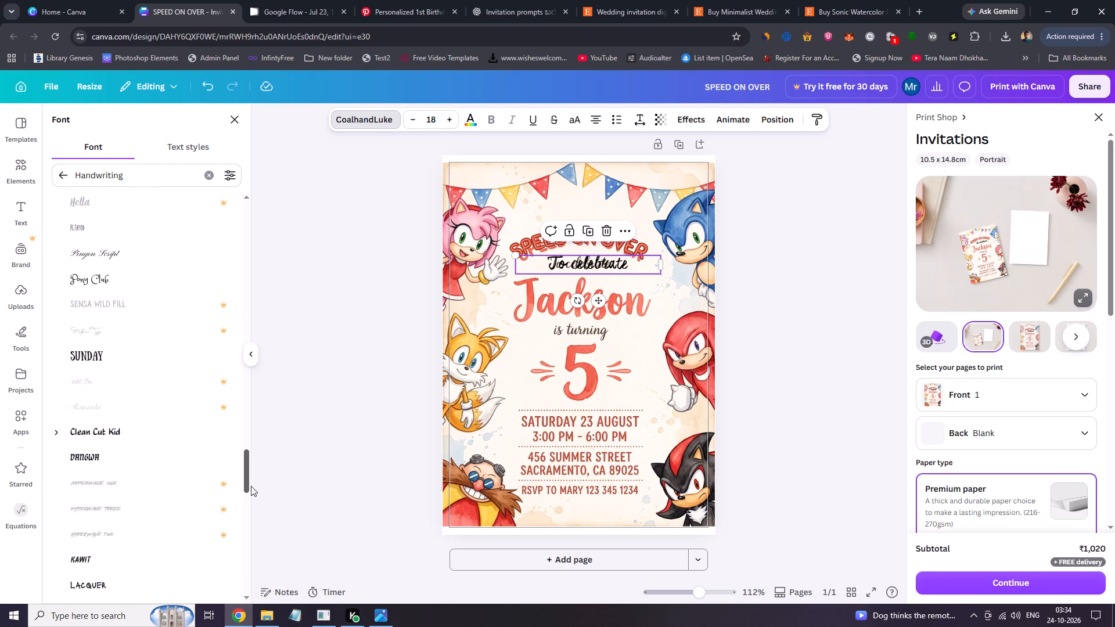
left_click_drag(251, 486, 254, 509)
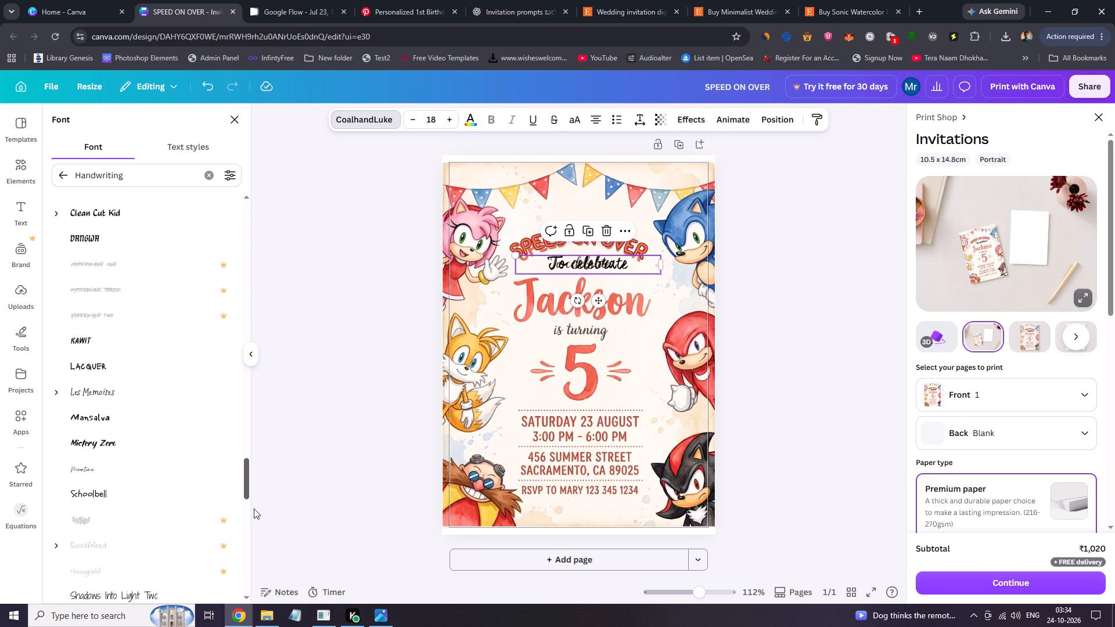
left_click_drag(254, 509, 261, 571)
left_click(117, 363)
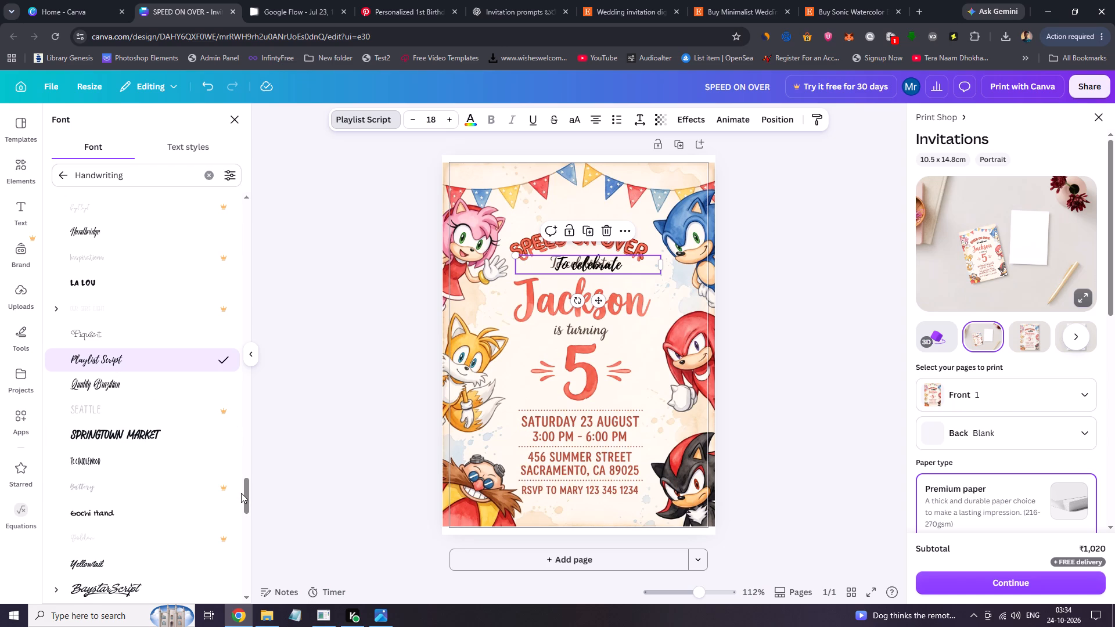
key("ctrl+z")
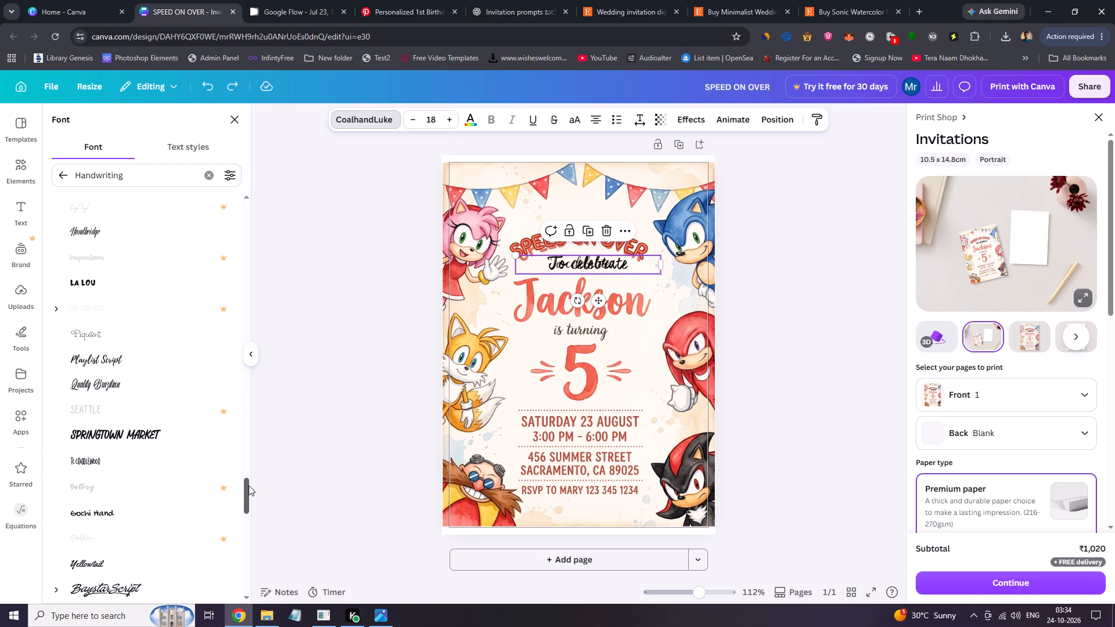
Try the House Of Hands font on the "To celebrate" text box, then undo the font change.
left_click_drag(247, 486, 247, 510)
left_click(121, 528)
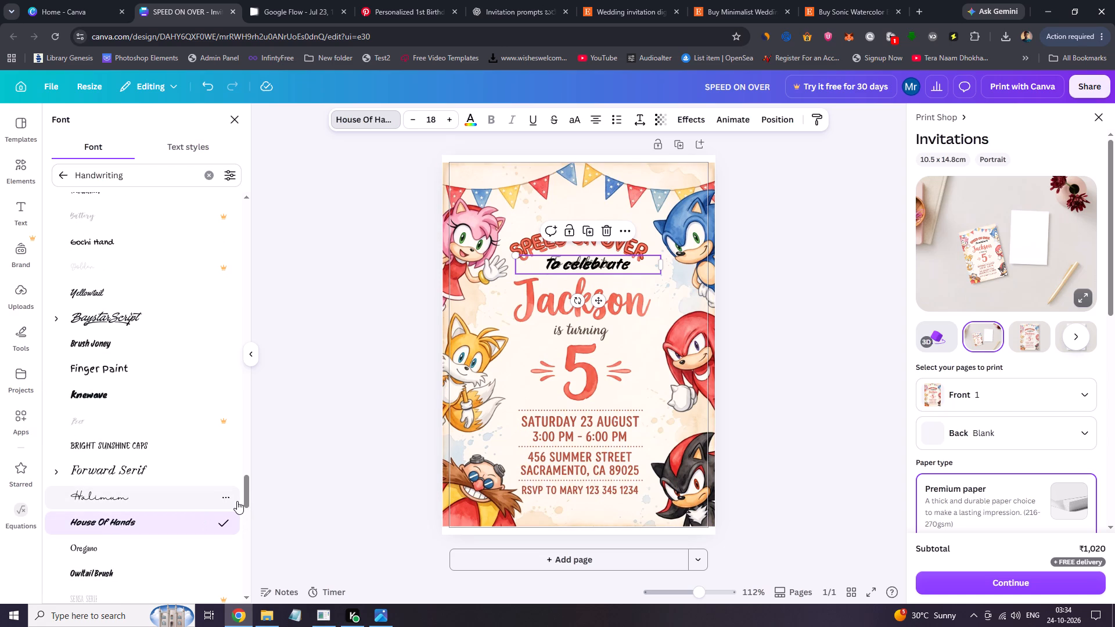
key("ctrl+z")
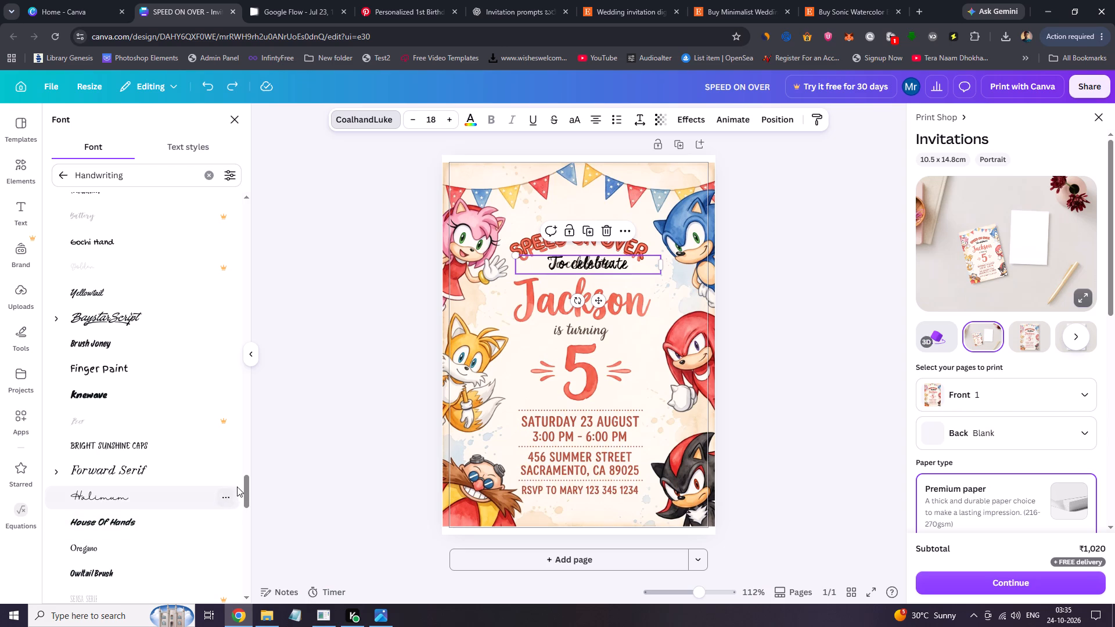
Look through more Handwriting fonts and the Funky font category for a match to the original "To celebrate" lettering.
left_click_drag(246, 486, 242, 522)
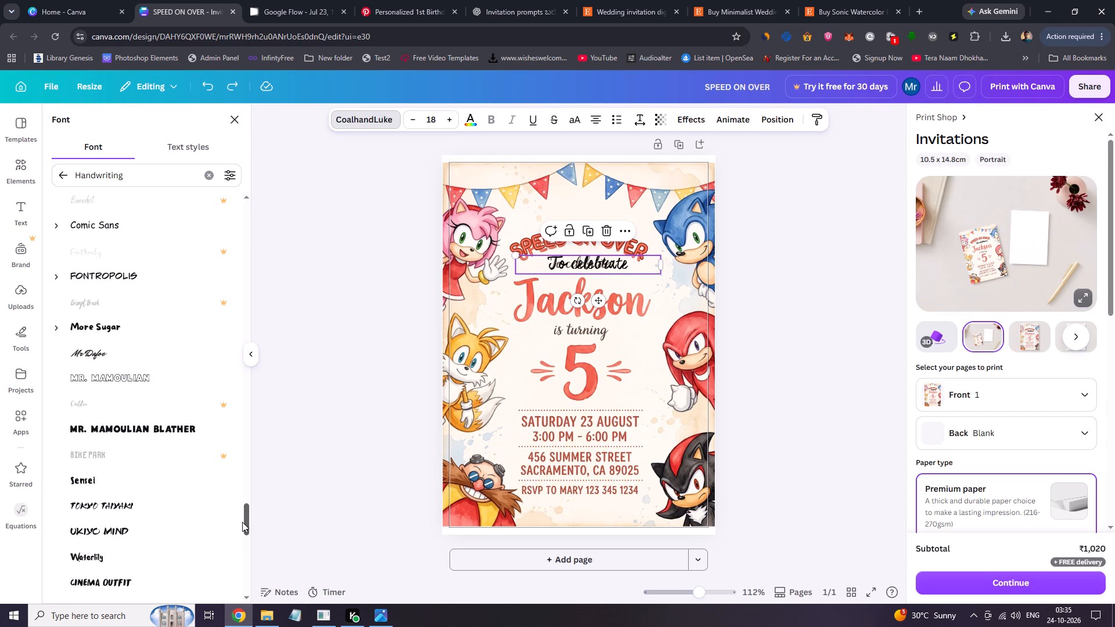
left_click_drag(242, 522, 256, 176)
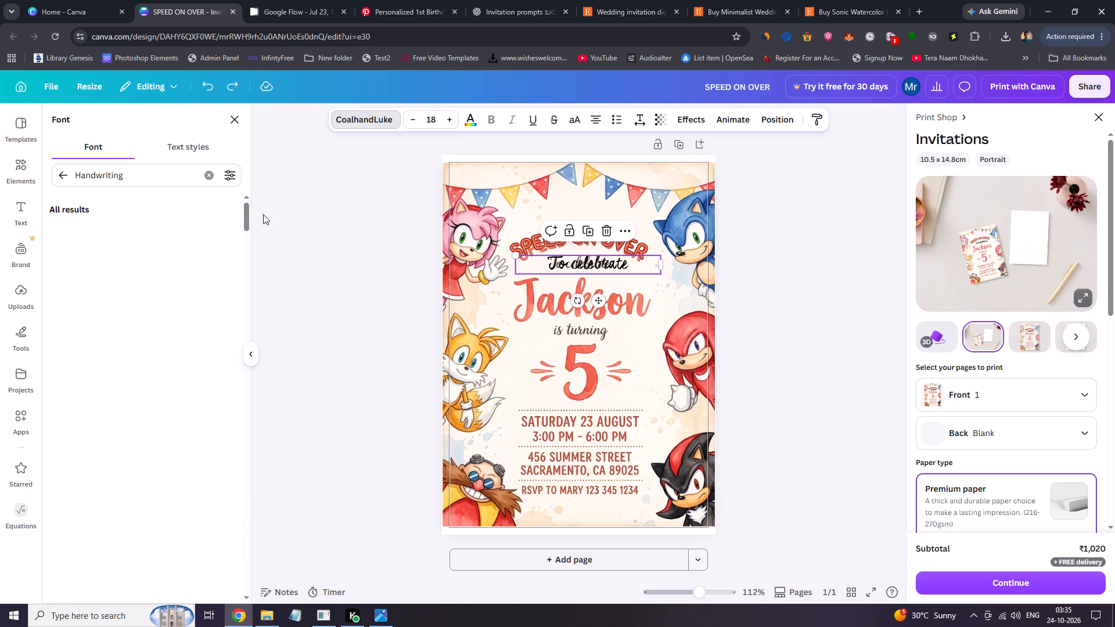
left_click(59, 176)
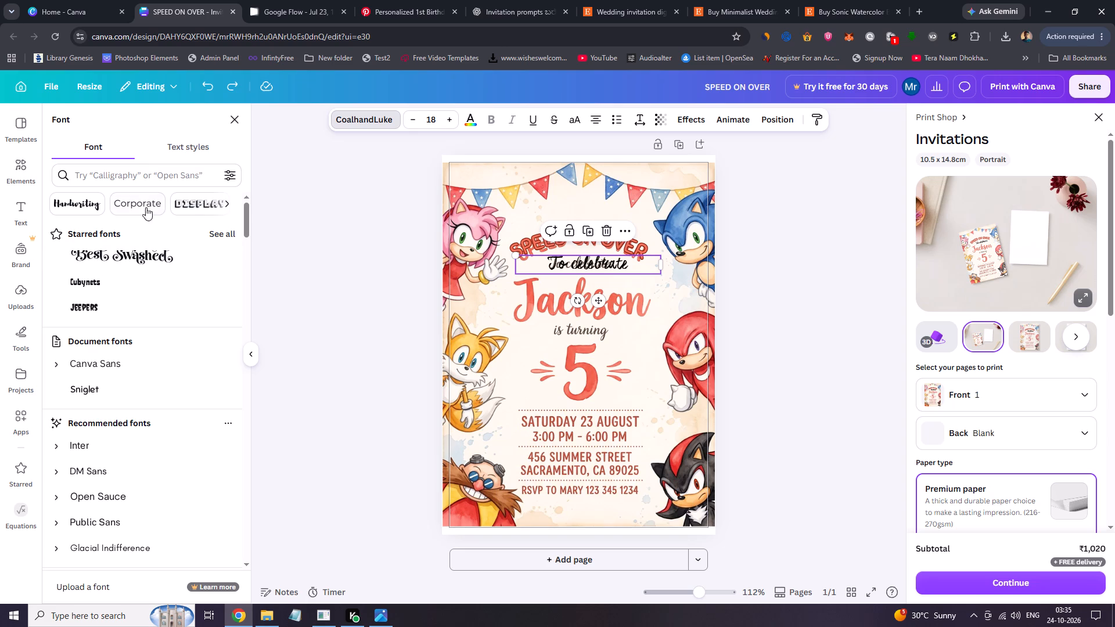
left_click(225, 203)
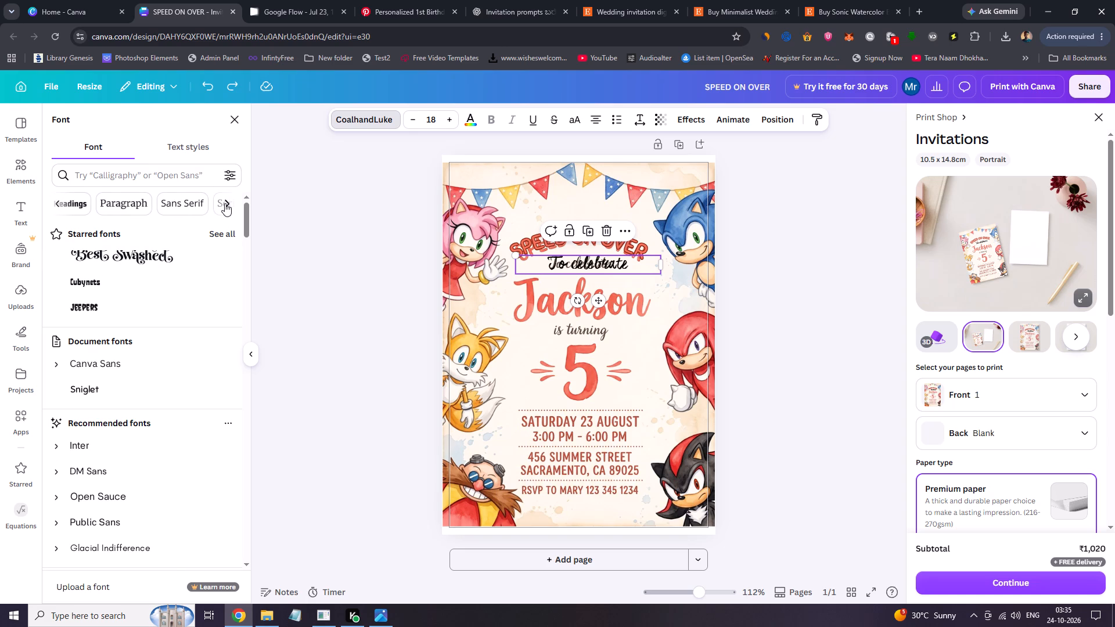
left_click(225, 203)
left_click(225, 203)
left_click(225, 203)
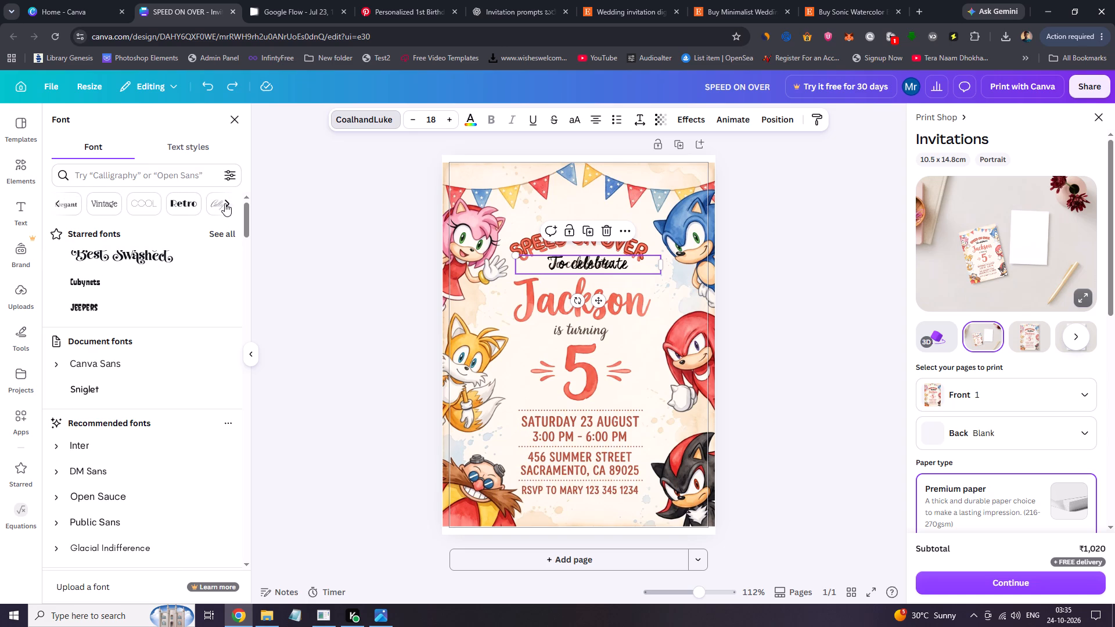
left_click(225, 203)
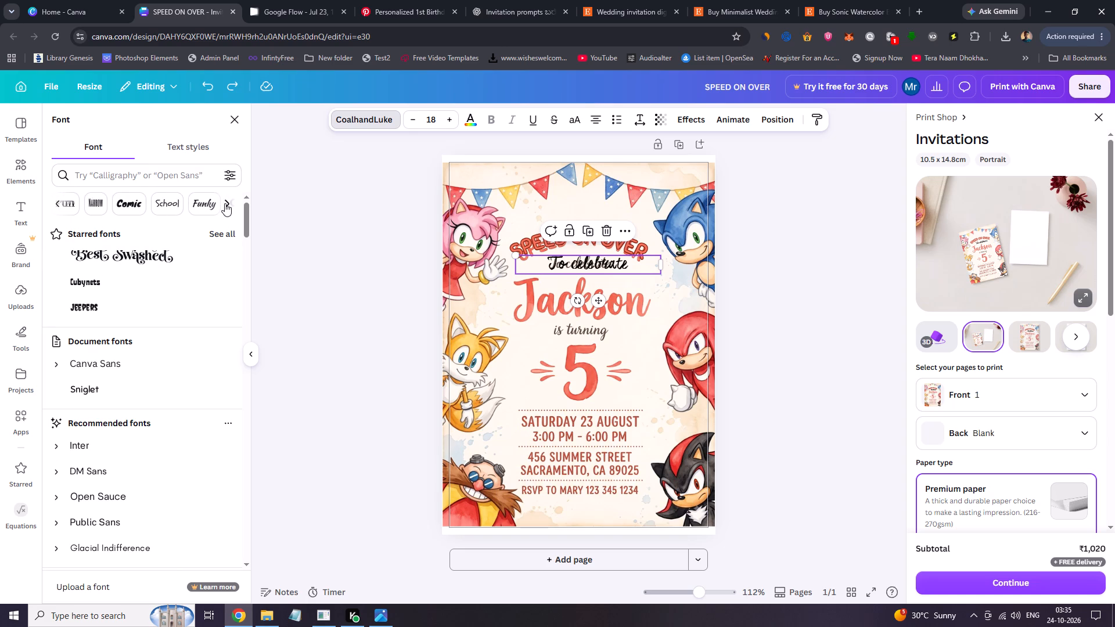
left_click(206, 205)
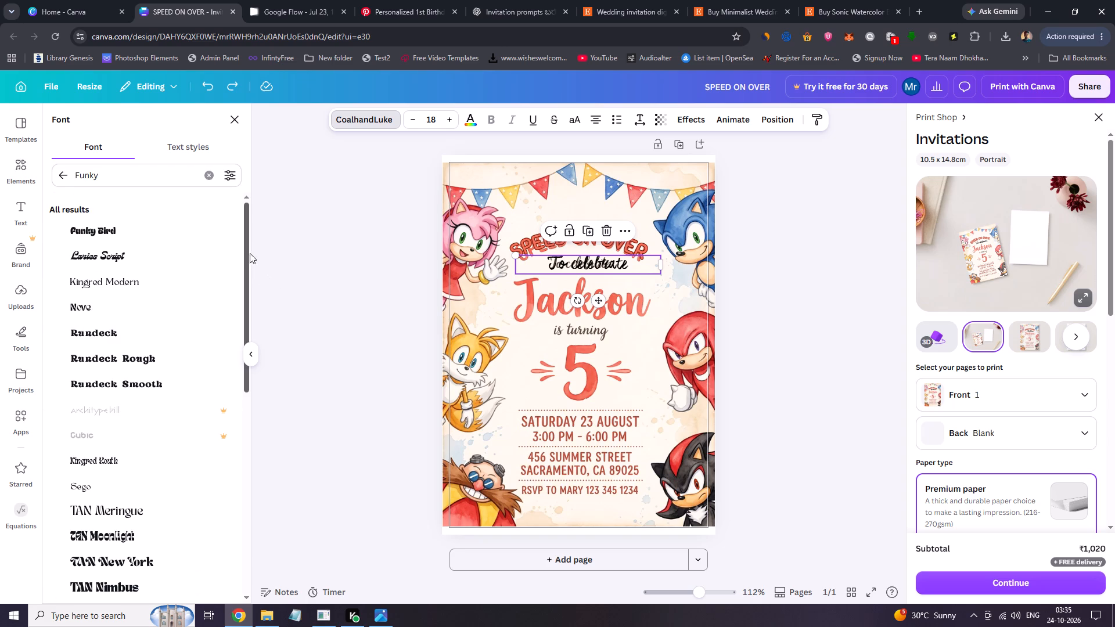
left_click_drag(249, 248, 252, 294)
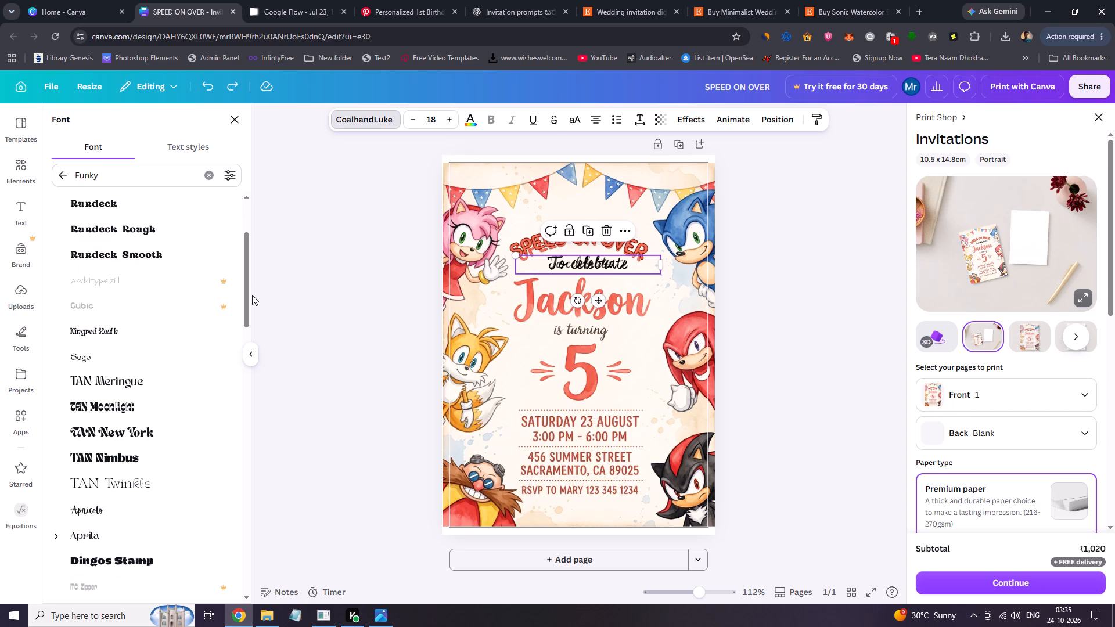
left_click_drag(242, 294, 242, 334)
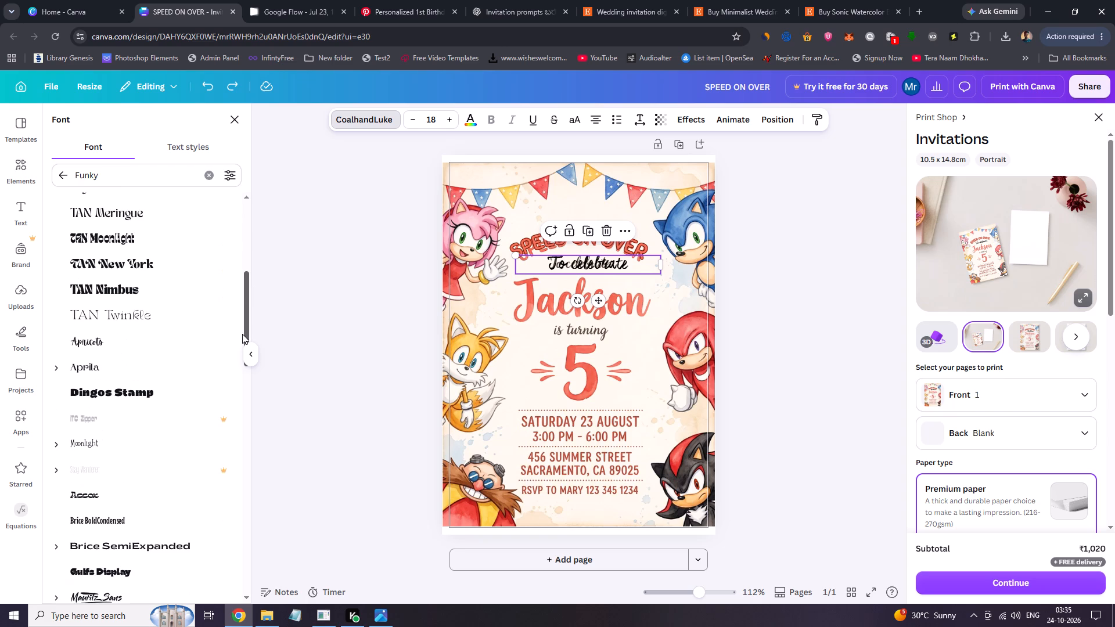
left_click_drag(242, 334, 244, 360)
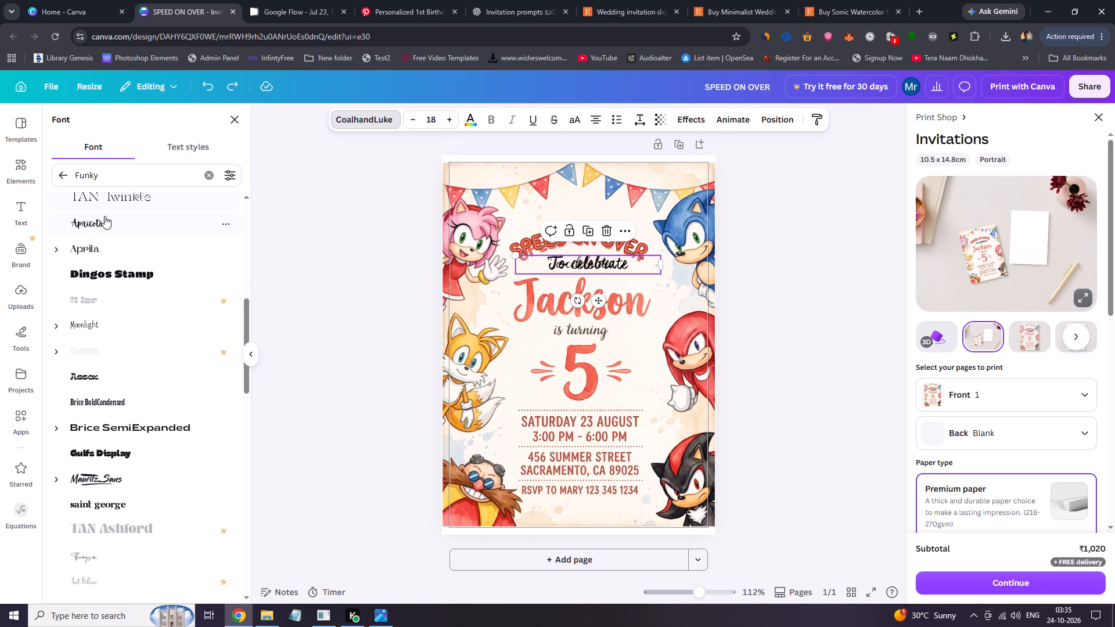
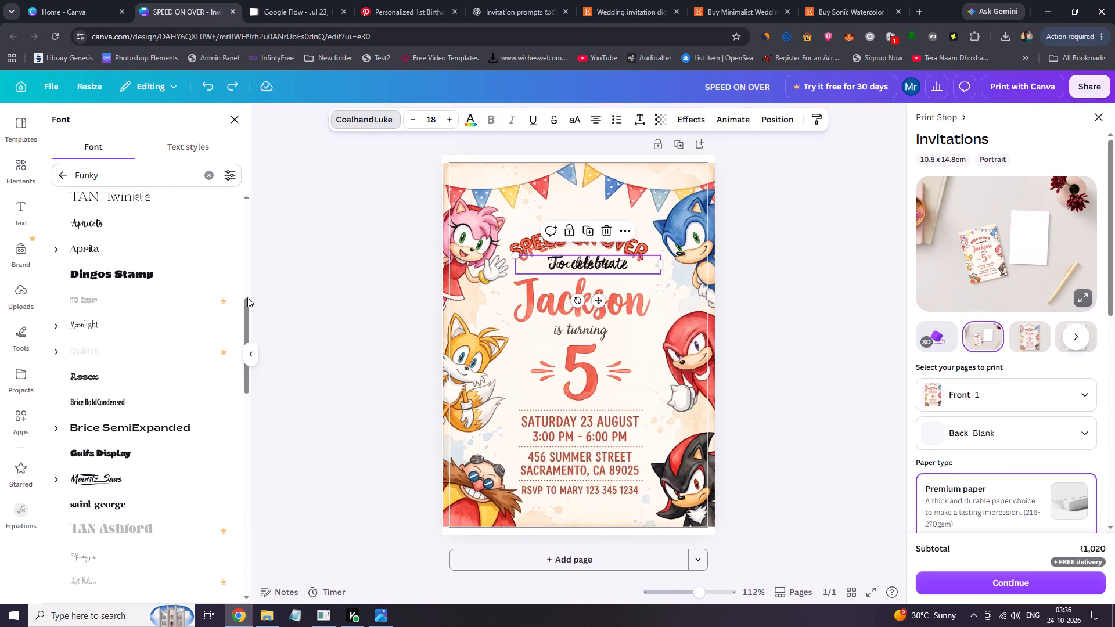
Look through the rest of the Funky font category for a match to the original "To celebrate" lettering.
left_click_drag(248, 305, 247, 452)
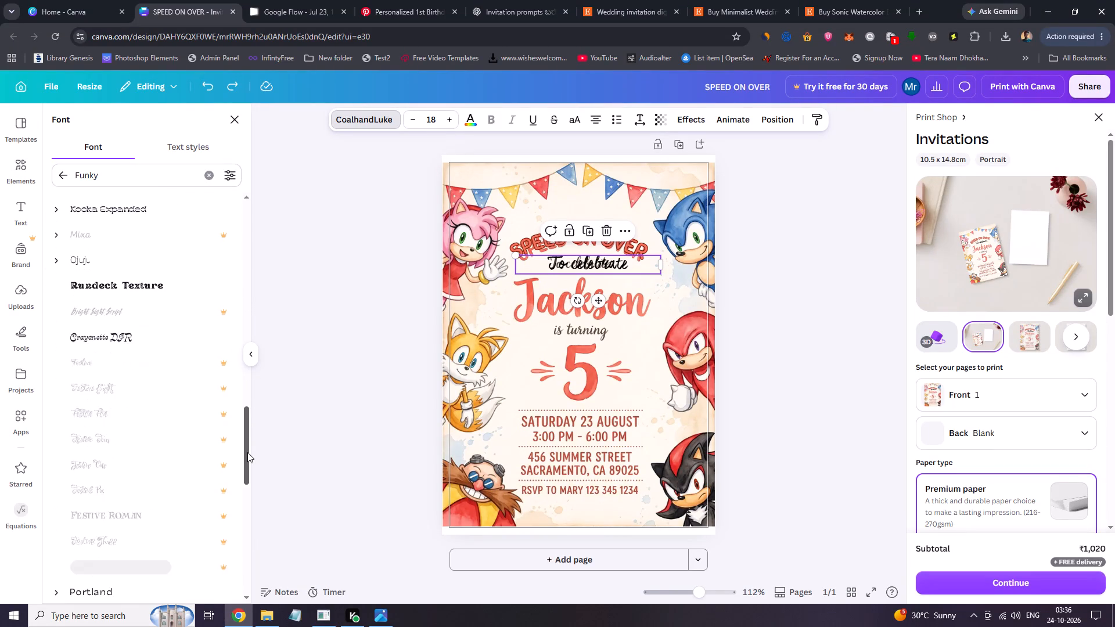
left_click_drag(247, 452, 241, 516)
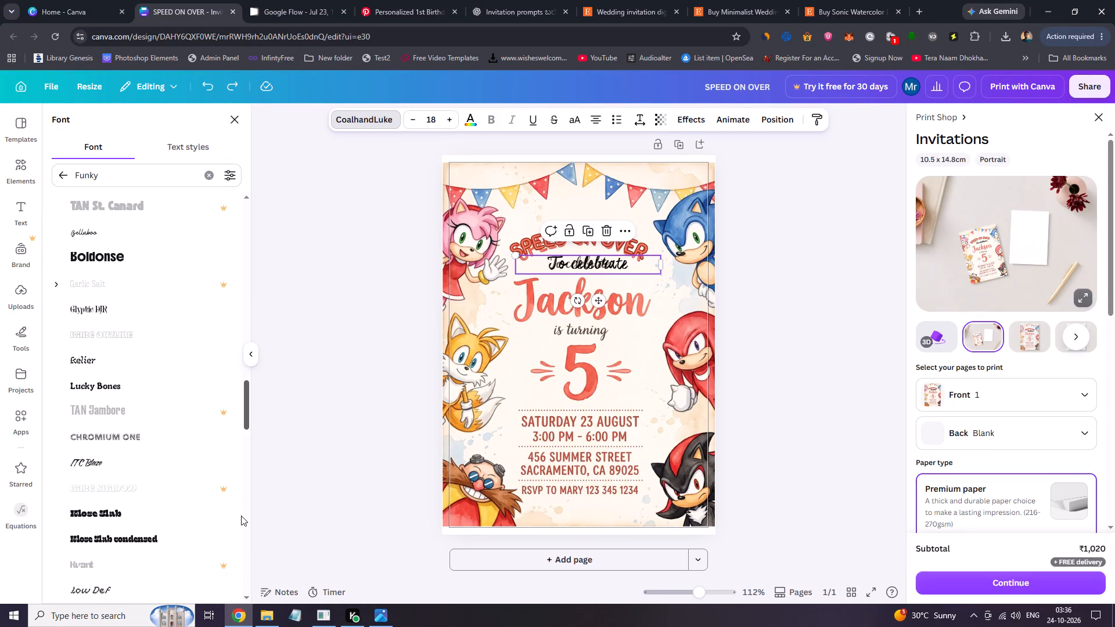
left_click_drag(241, 516, 256, 240)
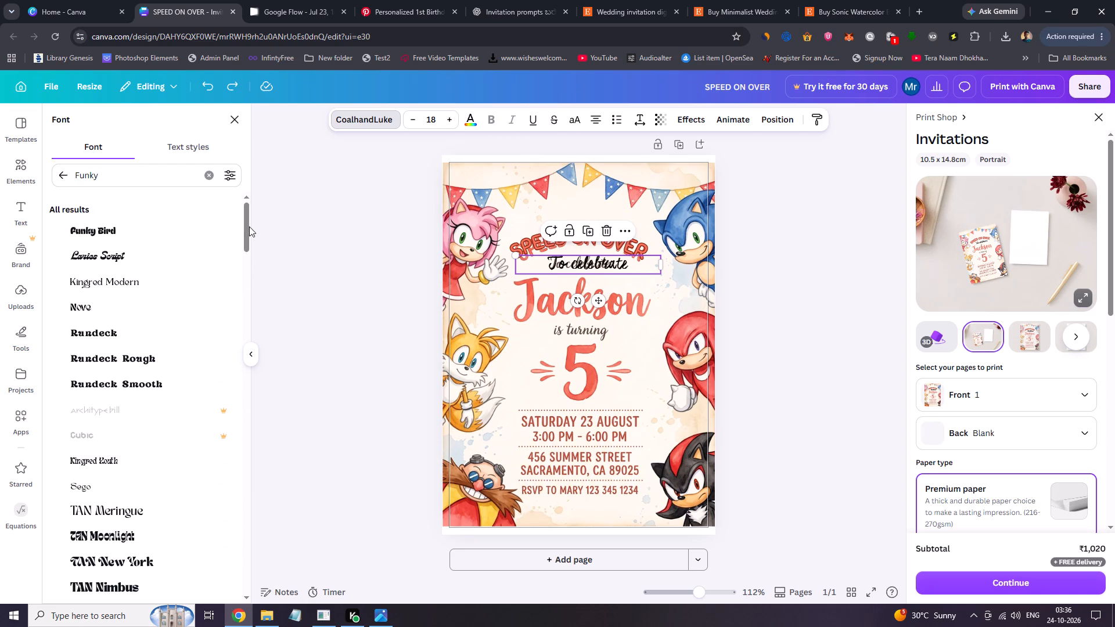
left_click_drag(249, 226, 248, 217)
Leave the Funky fonts and open the Brush font category for the "To celebrate" text box.
left_click(64, 174)
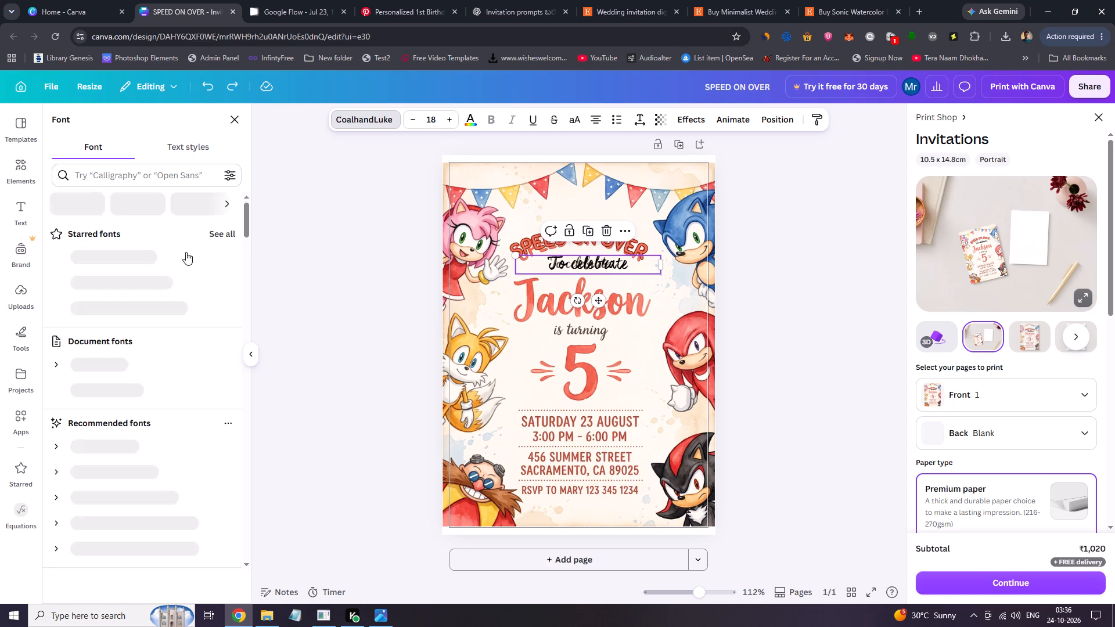
left_click(224, 204)
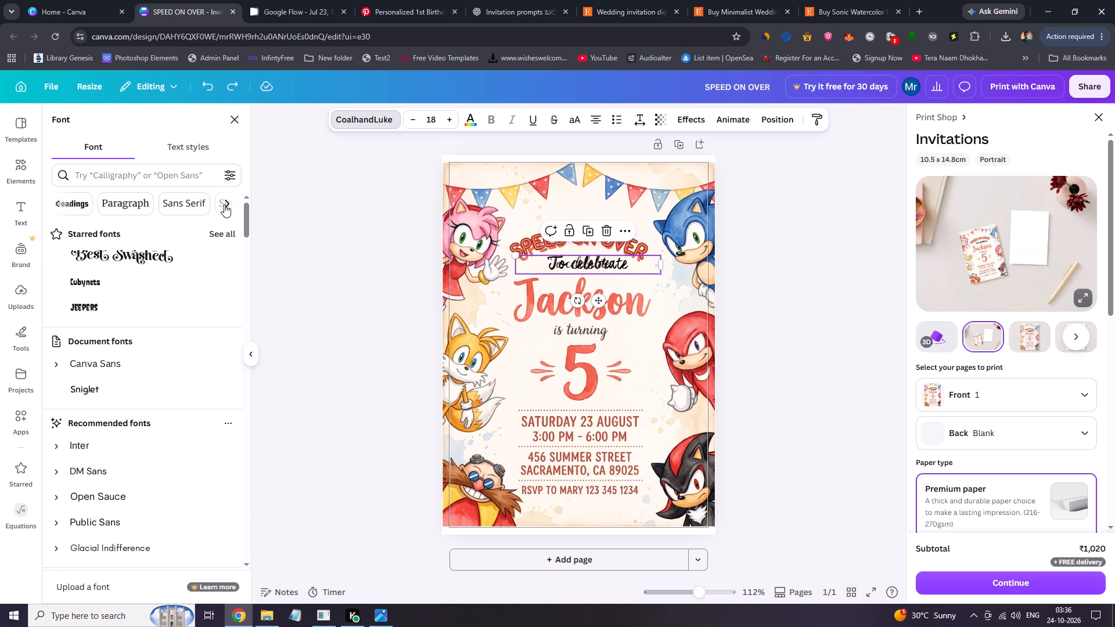
left_click(225, 204)
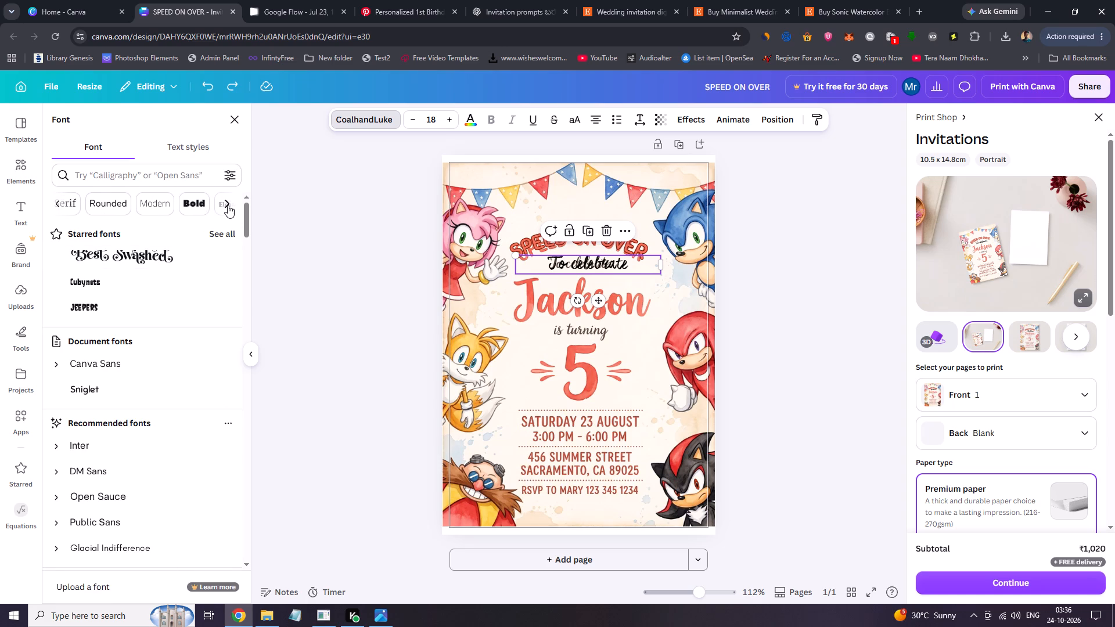
left_click(228, 205)
left_click(228, 205)
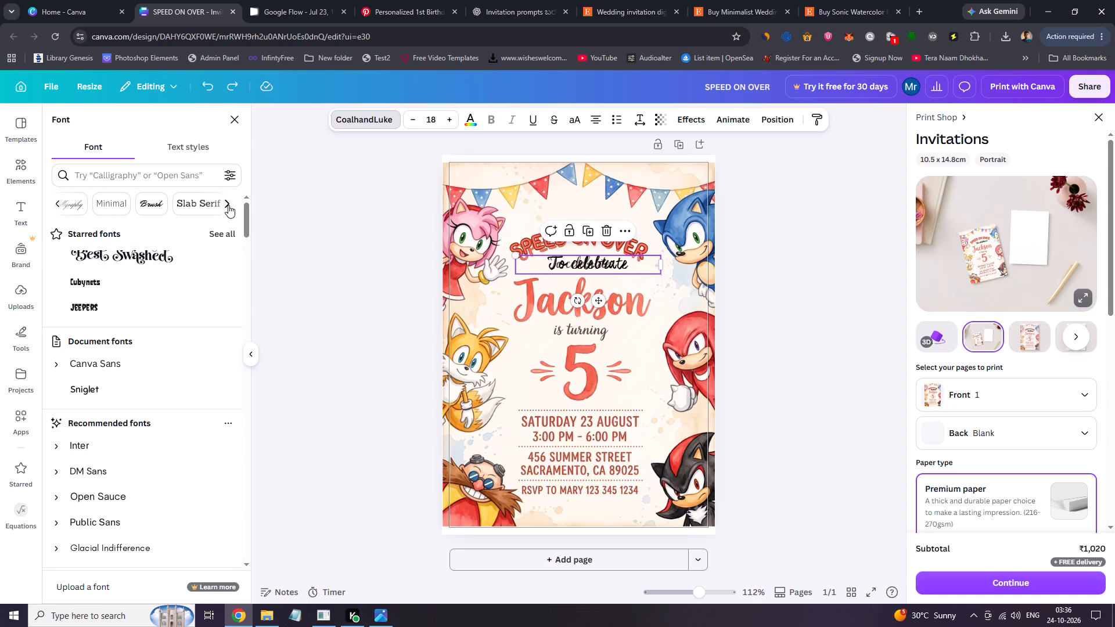
left_click(157, 209)
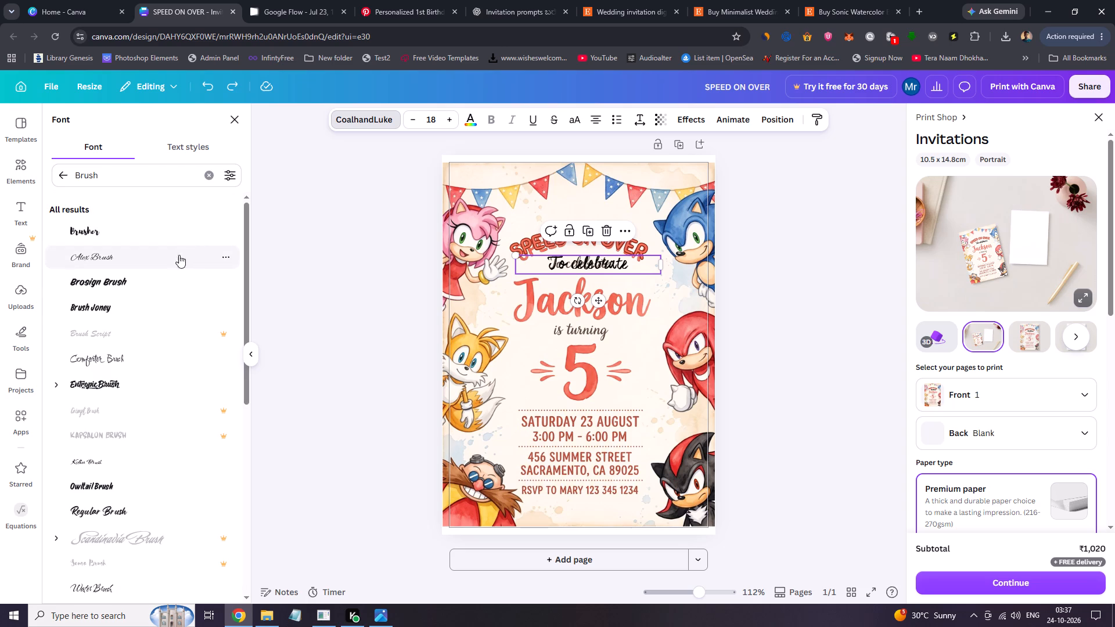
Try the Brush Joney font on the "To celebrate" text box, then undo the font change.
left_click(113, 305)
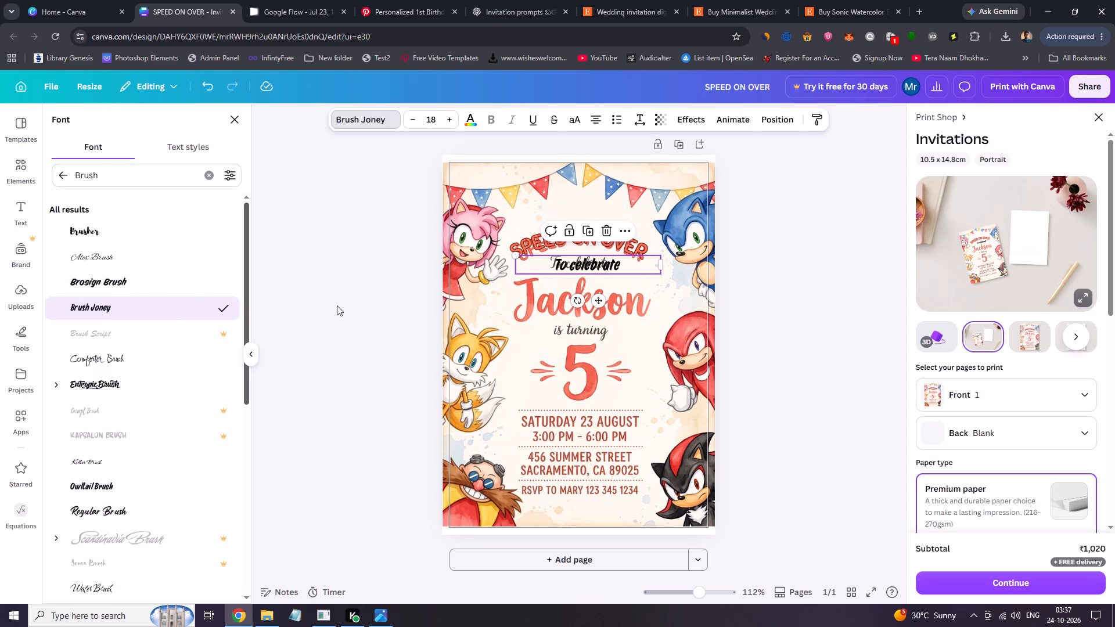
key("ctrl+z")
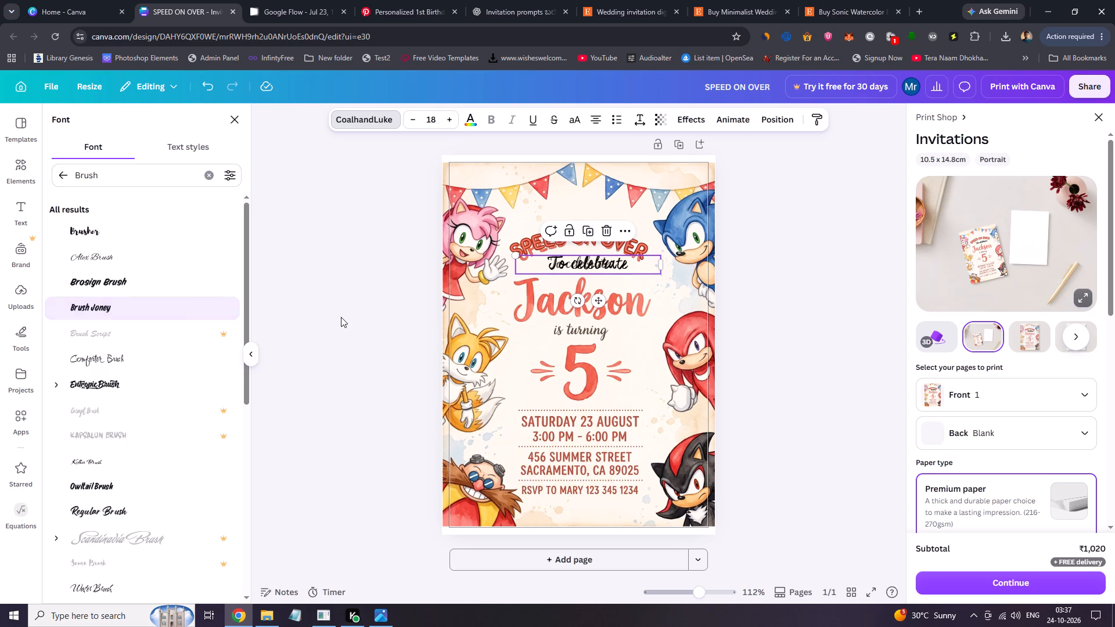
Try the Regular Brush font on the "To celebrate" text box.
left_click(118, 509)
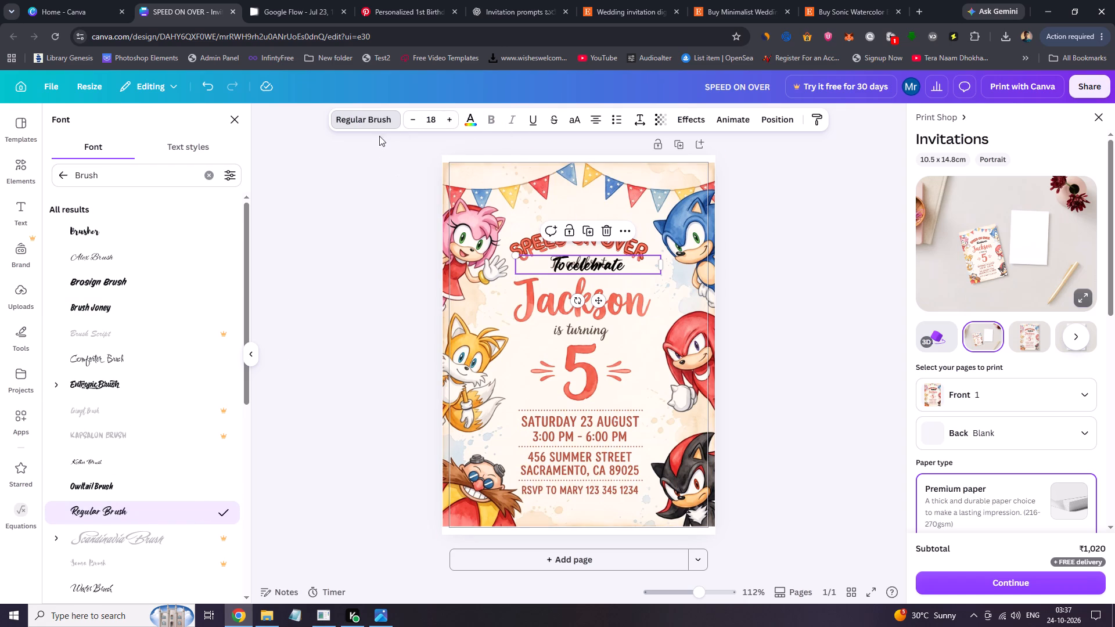
Recolour the "To celebrate" text to dark brown #391912, starting from the design's dark red.
left_click(464, 120)
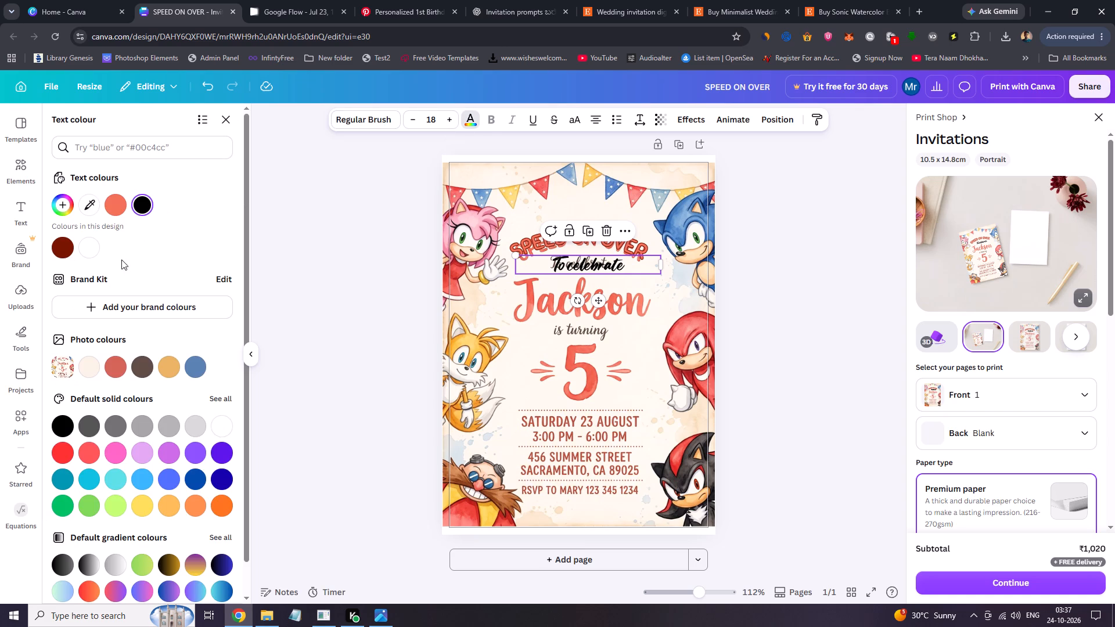
left_click(66, 245)
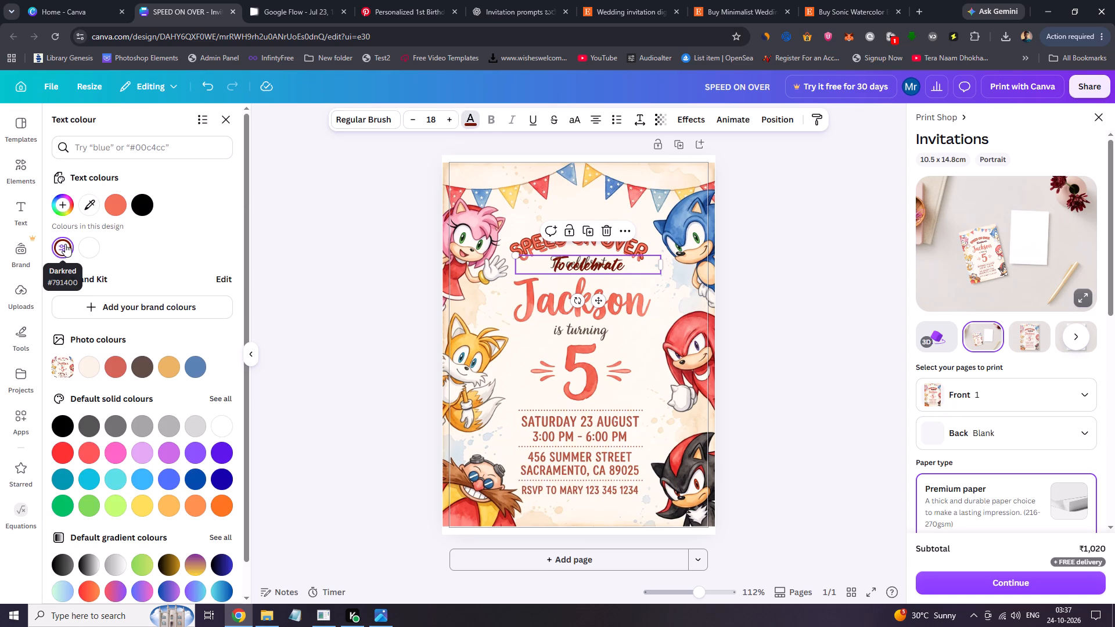
left_click(65, 246)
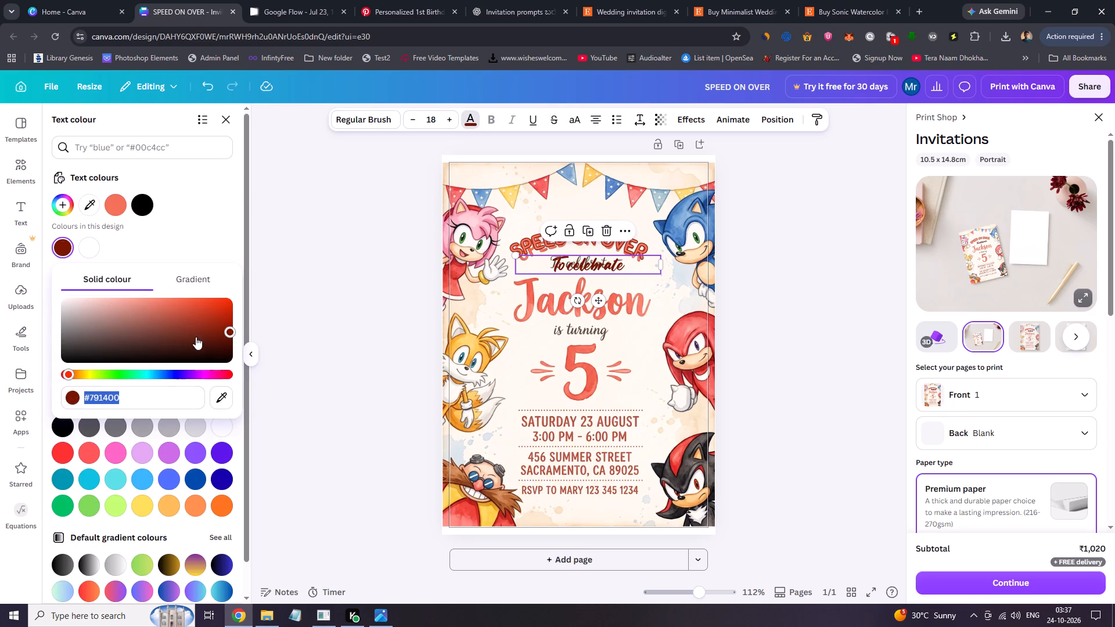
left_click_drag(221, 345, 220, 351)
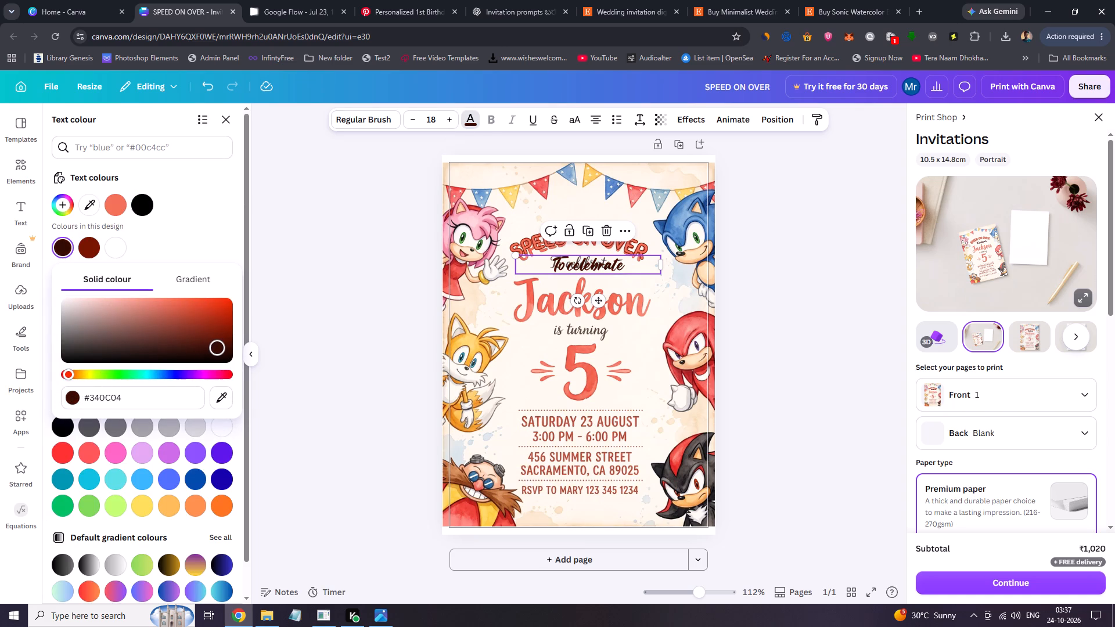
left_click_drag(220, 351, 179, 347)
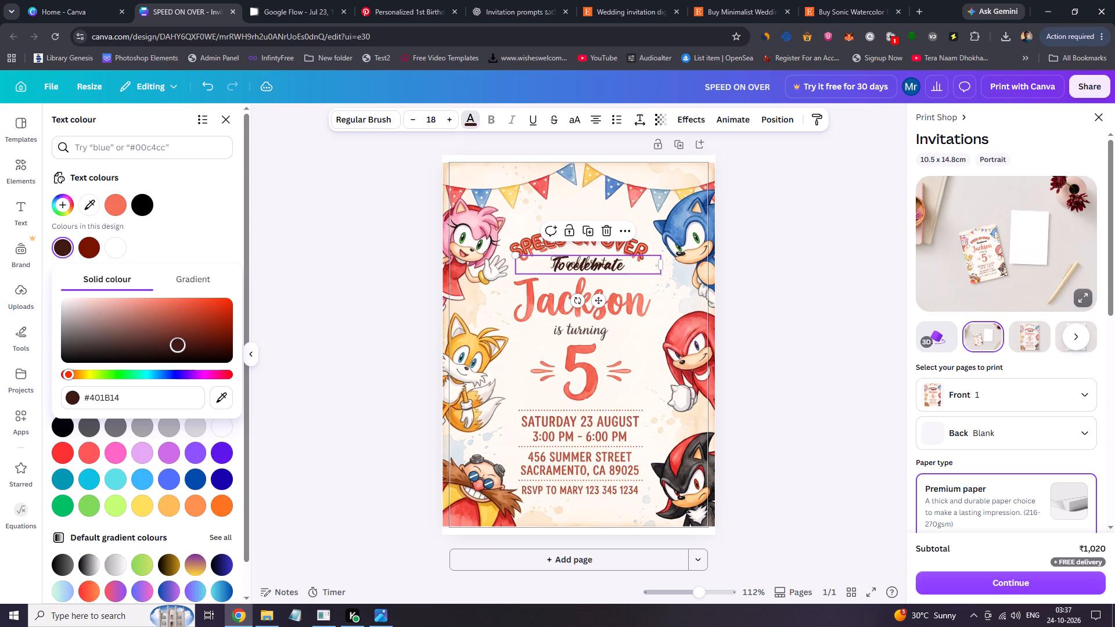
left_click_drag(179, 347, 178, 348)
left_click(758, 263)
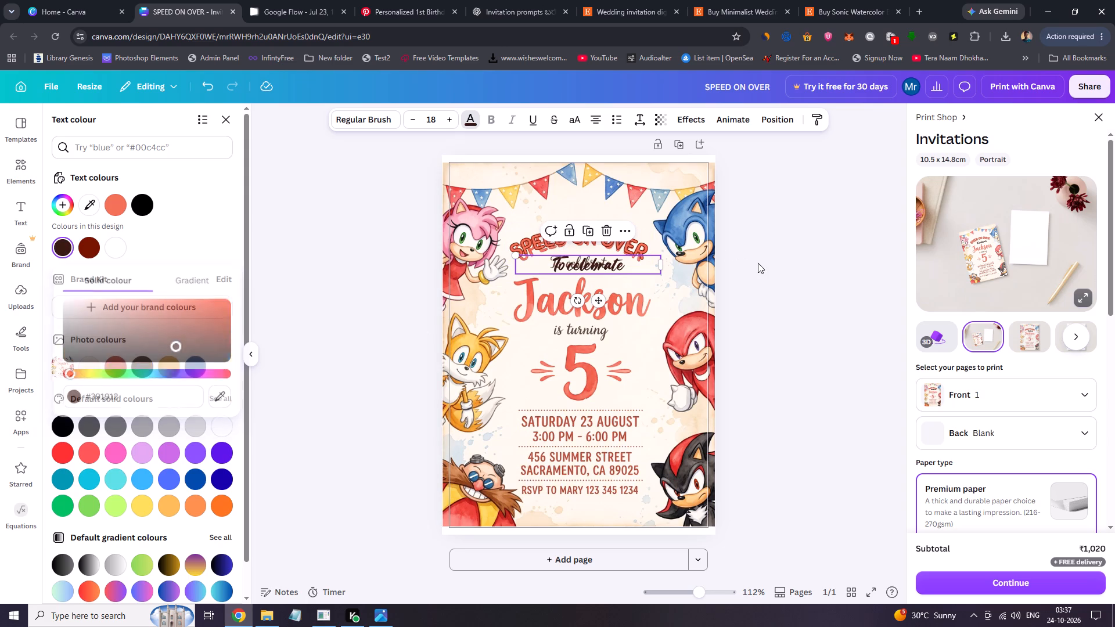
Move the "To celebrate" text box slightly left over the original "To celebrate" lettering and deselect it.
left_click(578, 266)
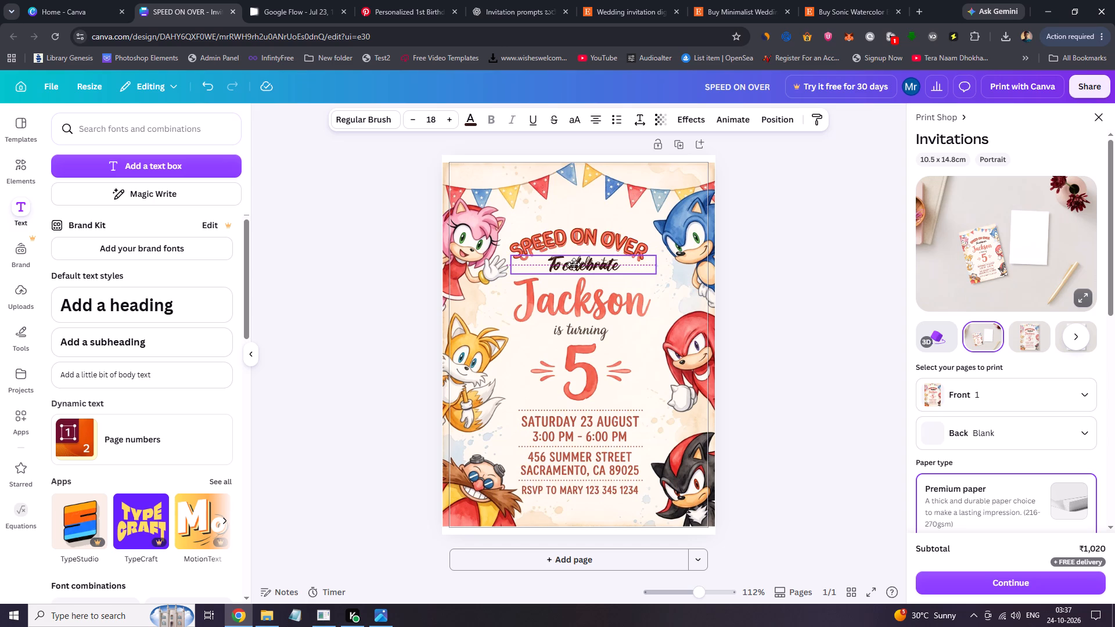
left_click(743, 273)
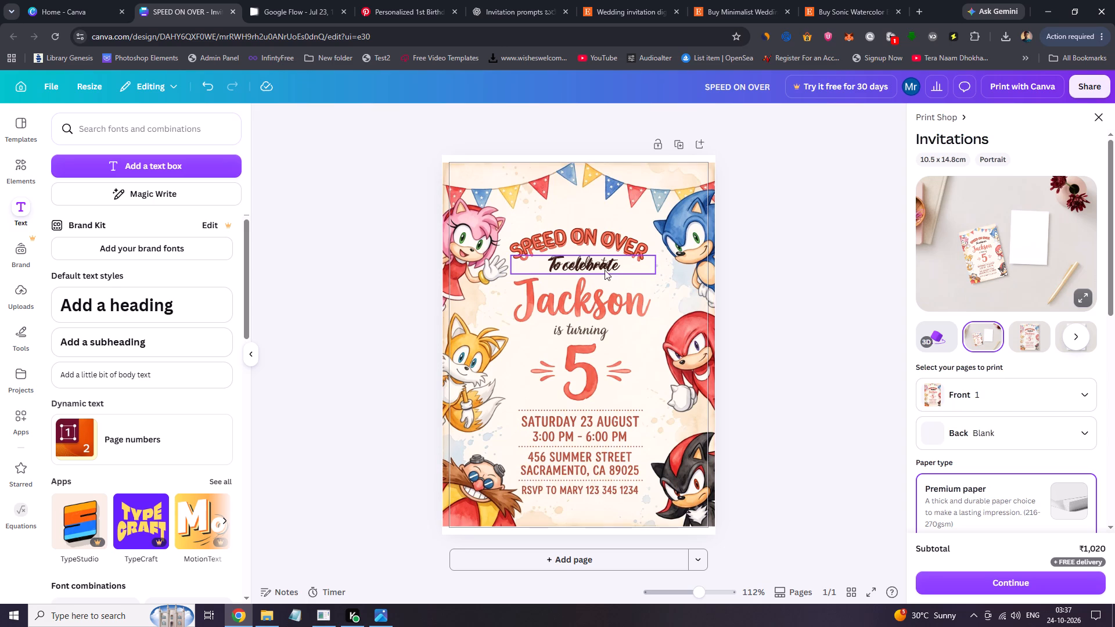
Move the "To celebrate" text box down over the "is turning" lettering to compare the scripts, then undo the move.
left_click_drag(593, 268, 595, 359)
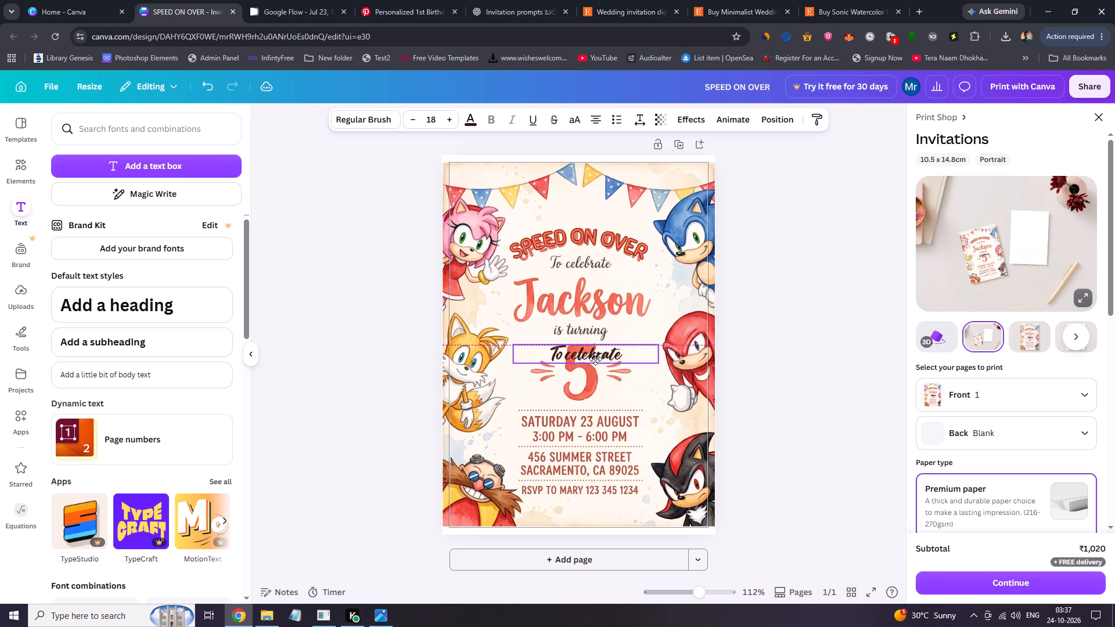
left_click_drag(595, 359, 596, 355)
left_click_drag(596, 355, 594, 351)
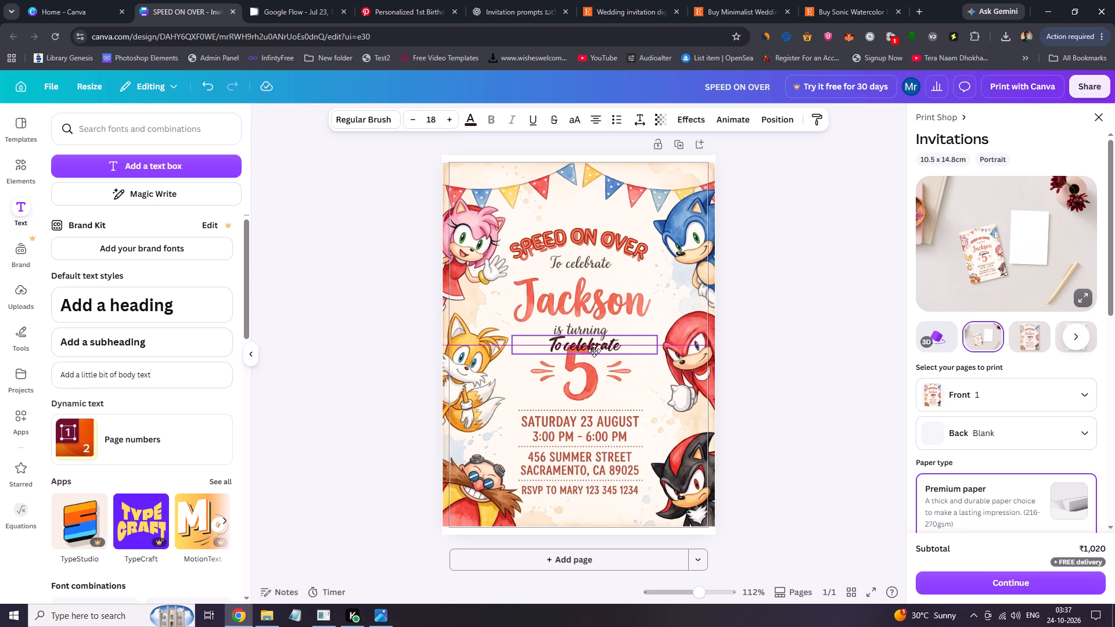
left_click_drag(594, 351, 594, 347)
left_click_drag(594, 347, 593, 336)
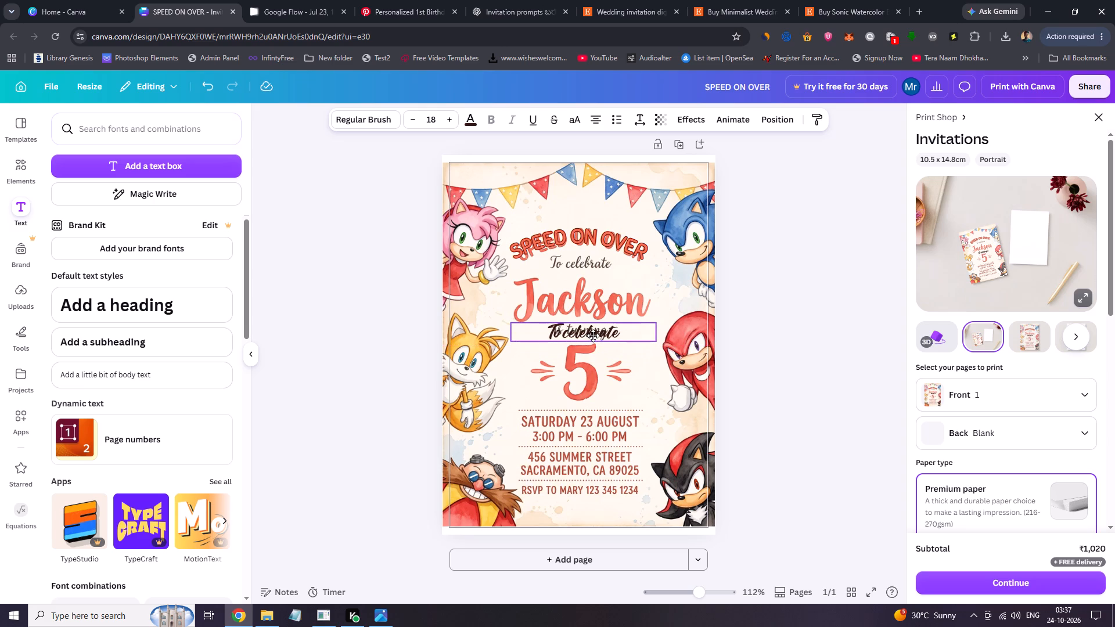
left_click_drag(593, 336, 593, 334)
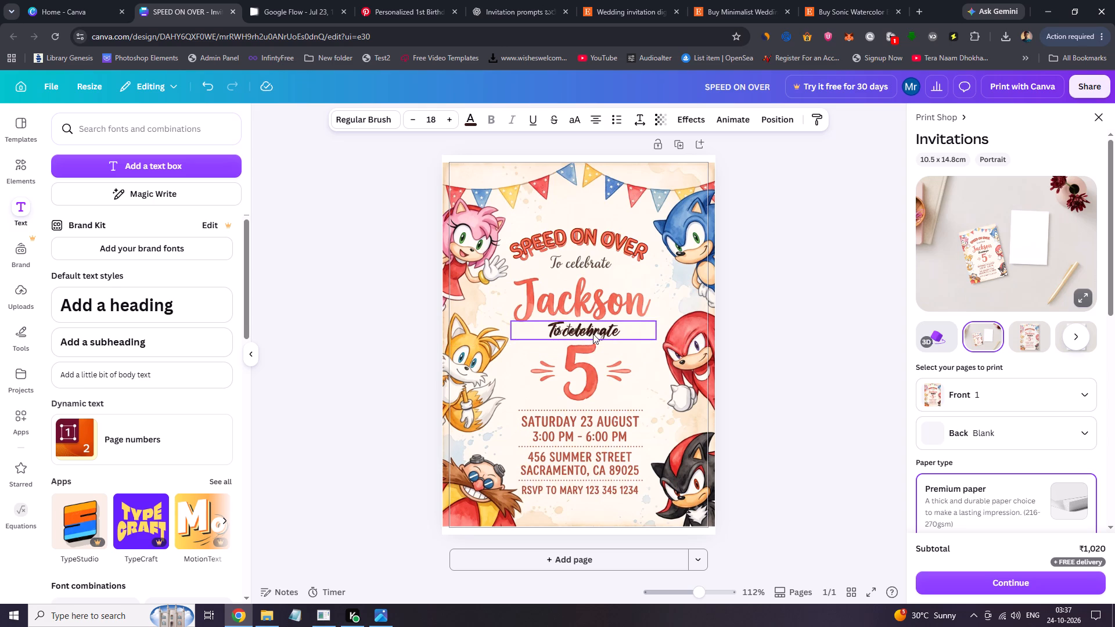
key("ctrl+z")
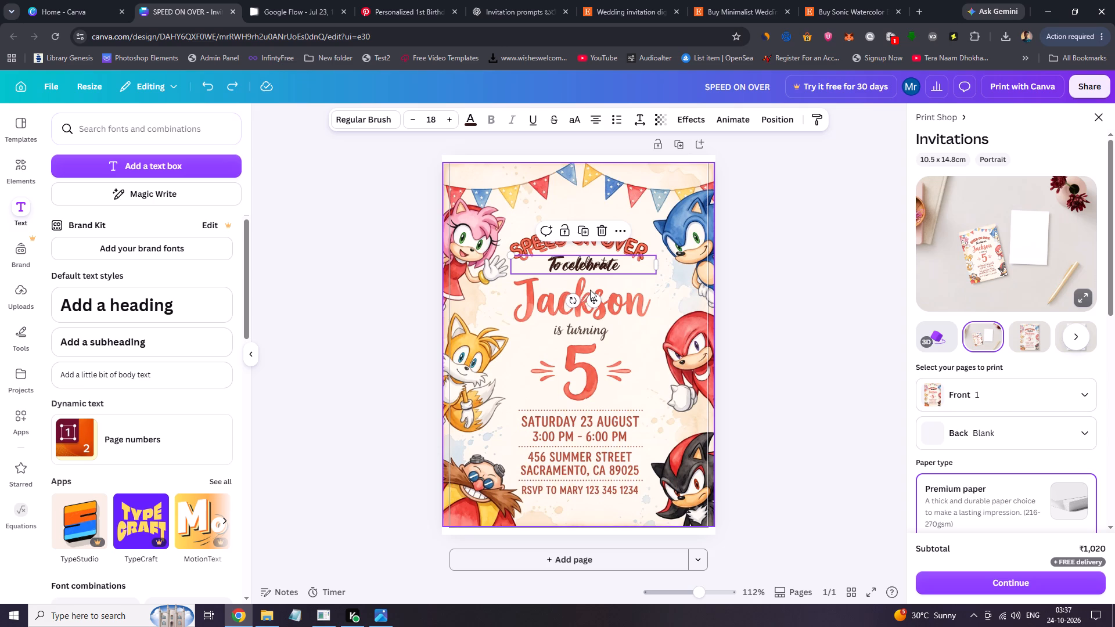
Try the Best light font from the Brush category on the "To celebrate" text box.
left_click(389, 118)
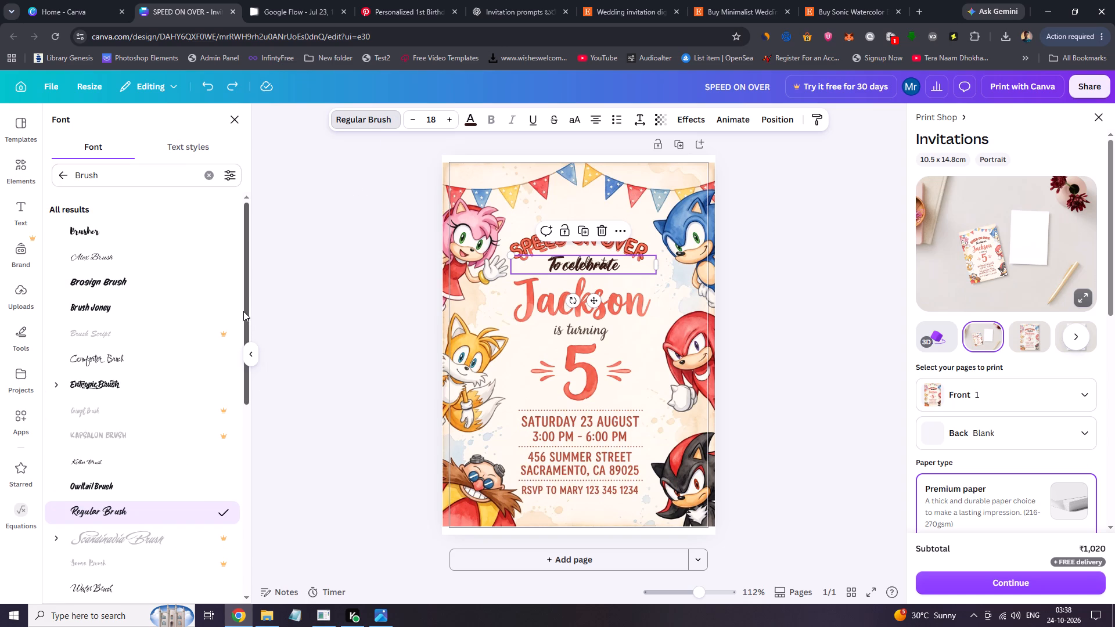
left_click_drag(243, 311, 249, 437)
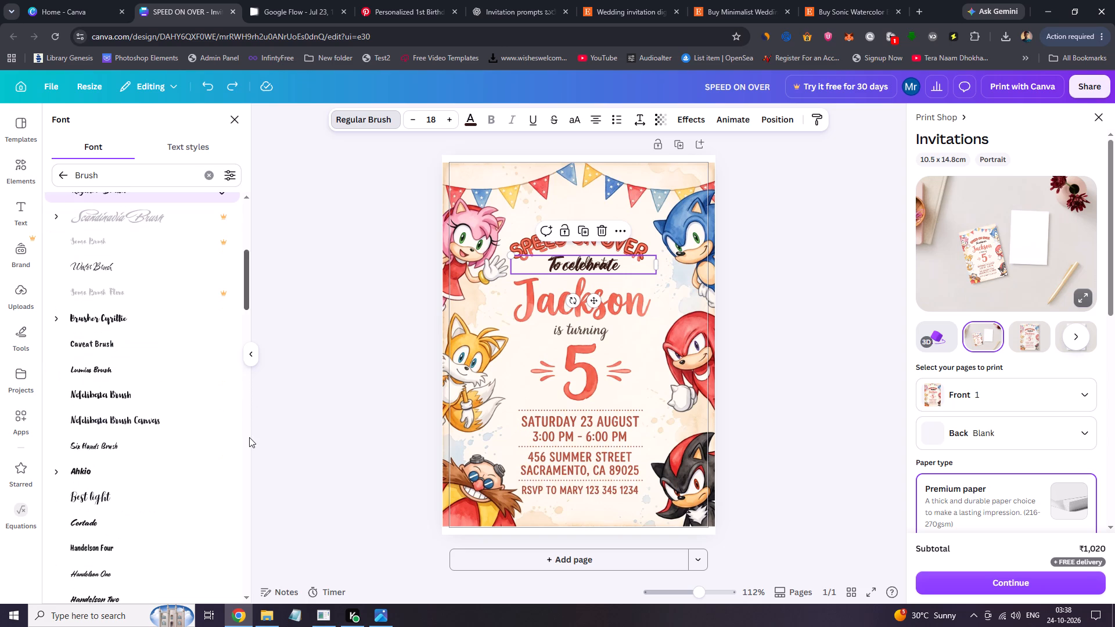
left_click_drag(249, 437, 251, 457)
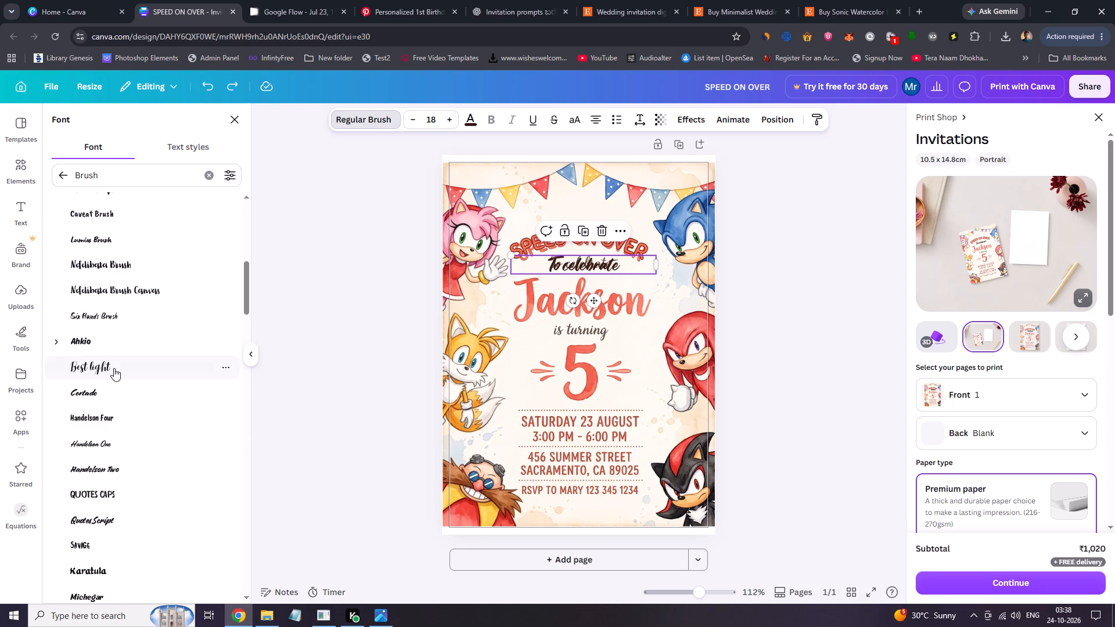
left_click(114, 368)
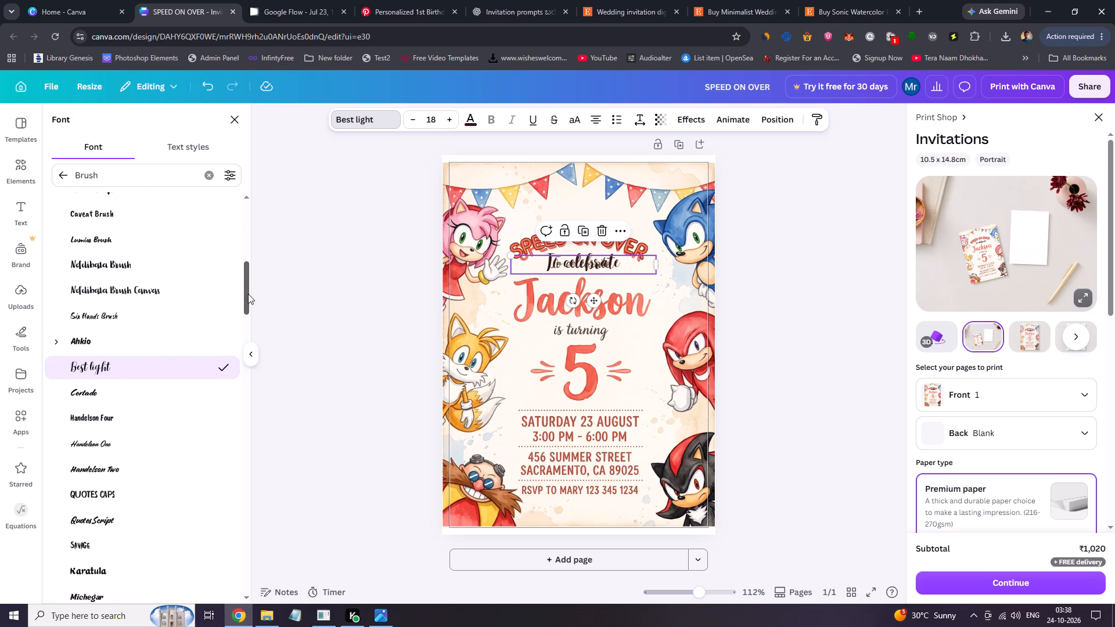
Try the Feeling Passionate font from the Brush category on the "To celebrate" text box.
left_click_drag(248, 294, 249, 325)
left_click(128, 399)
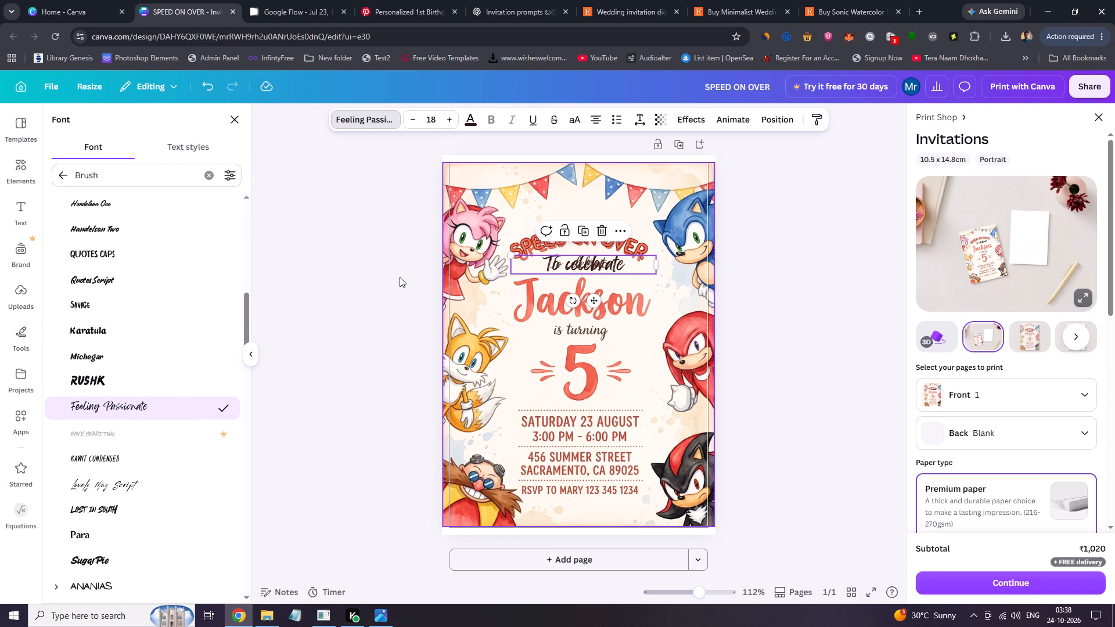
Apply the Galactic Adventure font from the Brush category to the "To celebrate" text box.
left_click_drag(247, 301, 251, 325)
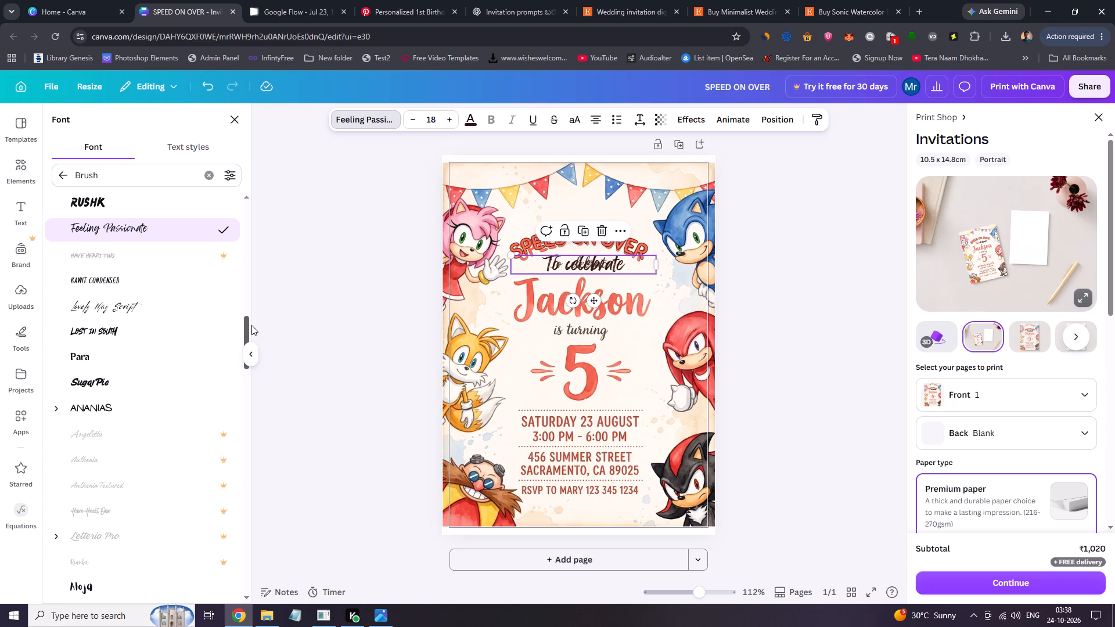
left_click_drag(251, 325, 262, 369)
left_click(110, 420)
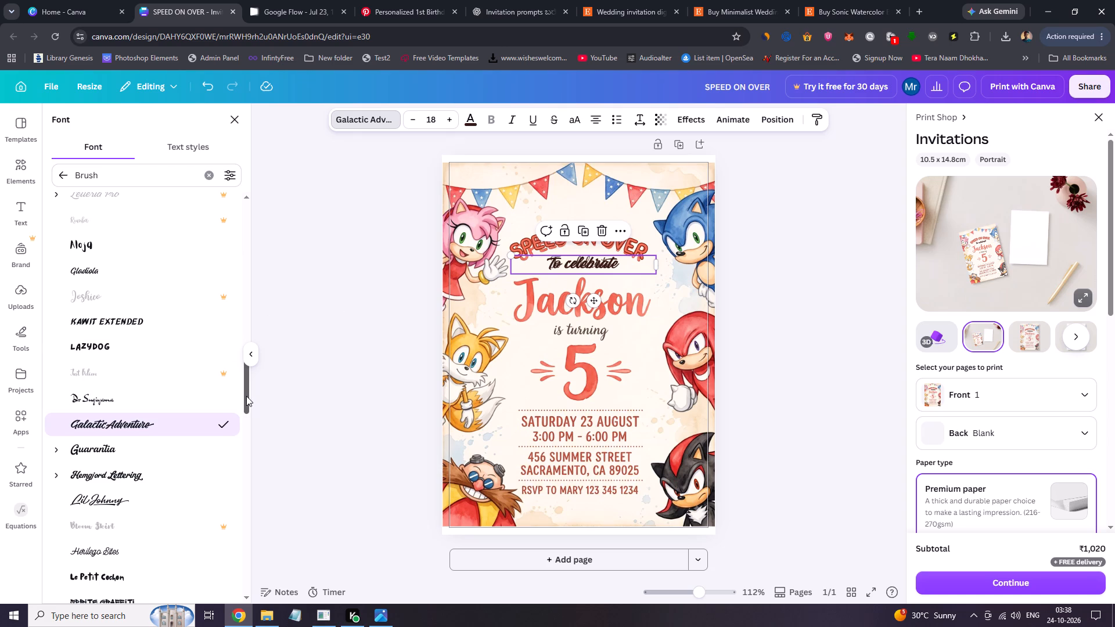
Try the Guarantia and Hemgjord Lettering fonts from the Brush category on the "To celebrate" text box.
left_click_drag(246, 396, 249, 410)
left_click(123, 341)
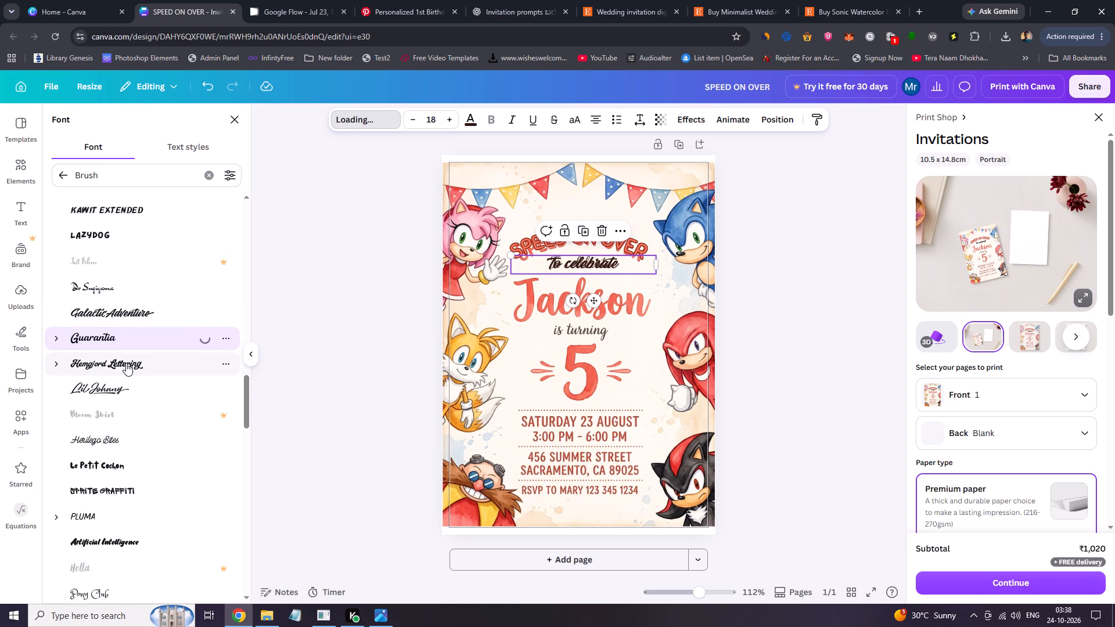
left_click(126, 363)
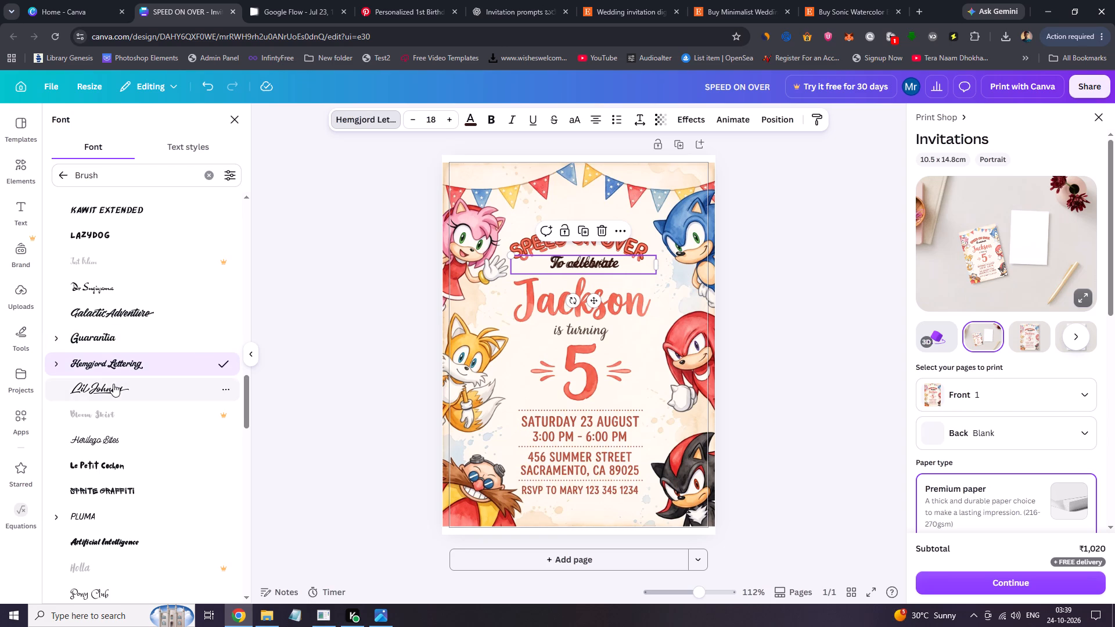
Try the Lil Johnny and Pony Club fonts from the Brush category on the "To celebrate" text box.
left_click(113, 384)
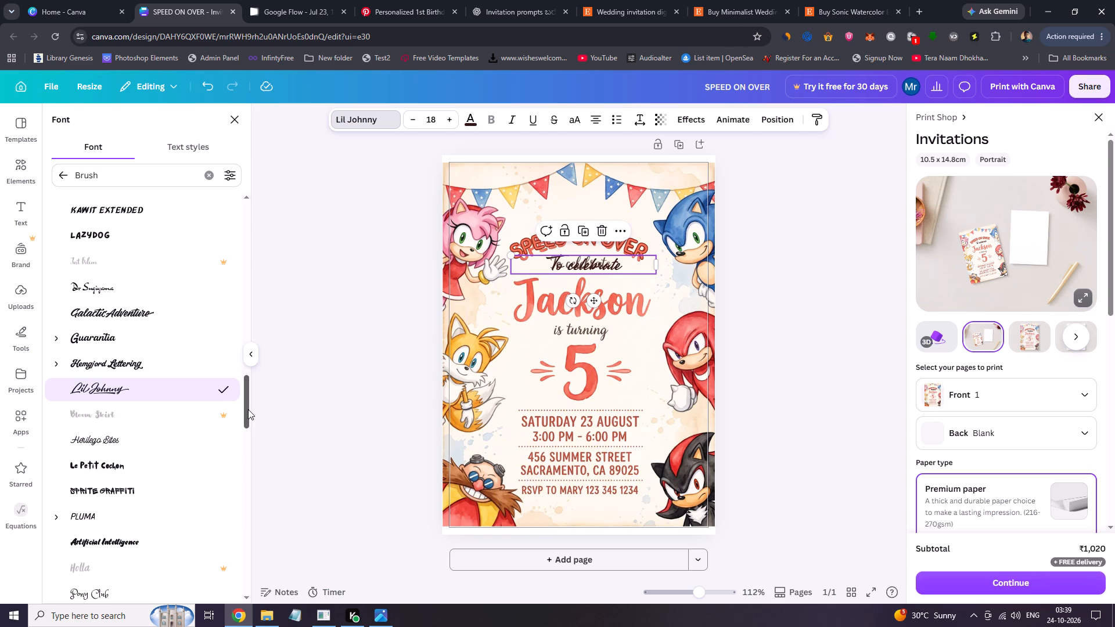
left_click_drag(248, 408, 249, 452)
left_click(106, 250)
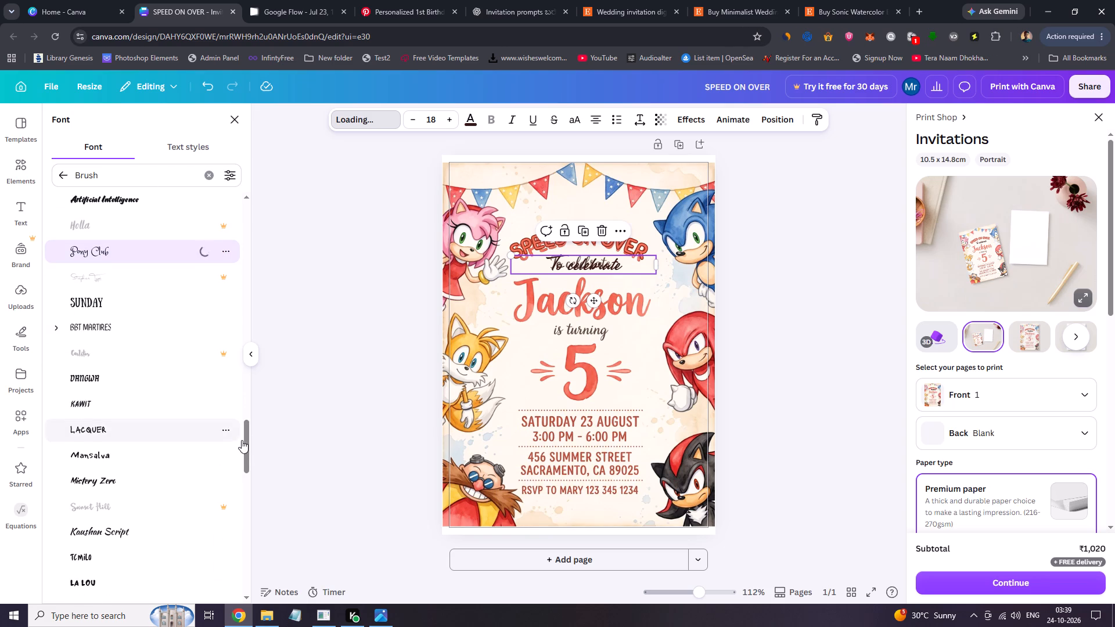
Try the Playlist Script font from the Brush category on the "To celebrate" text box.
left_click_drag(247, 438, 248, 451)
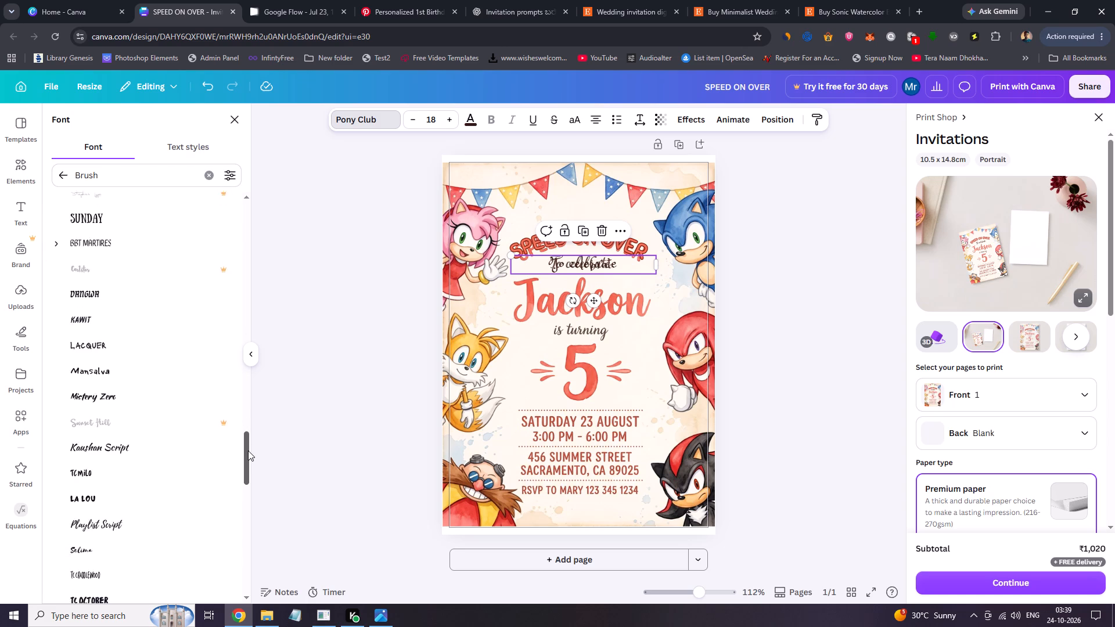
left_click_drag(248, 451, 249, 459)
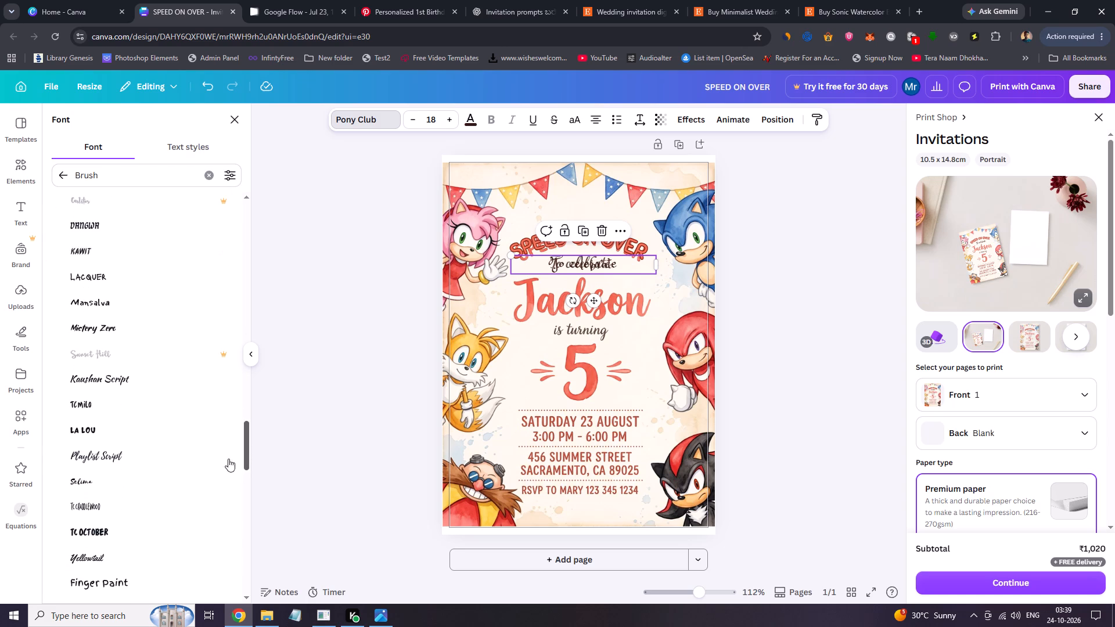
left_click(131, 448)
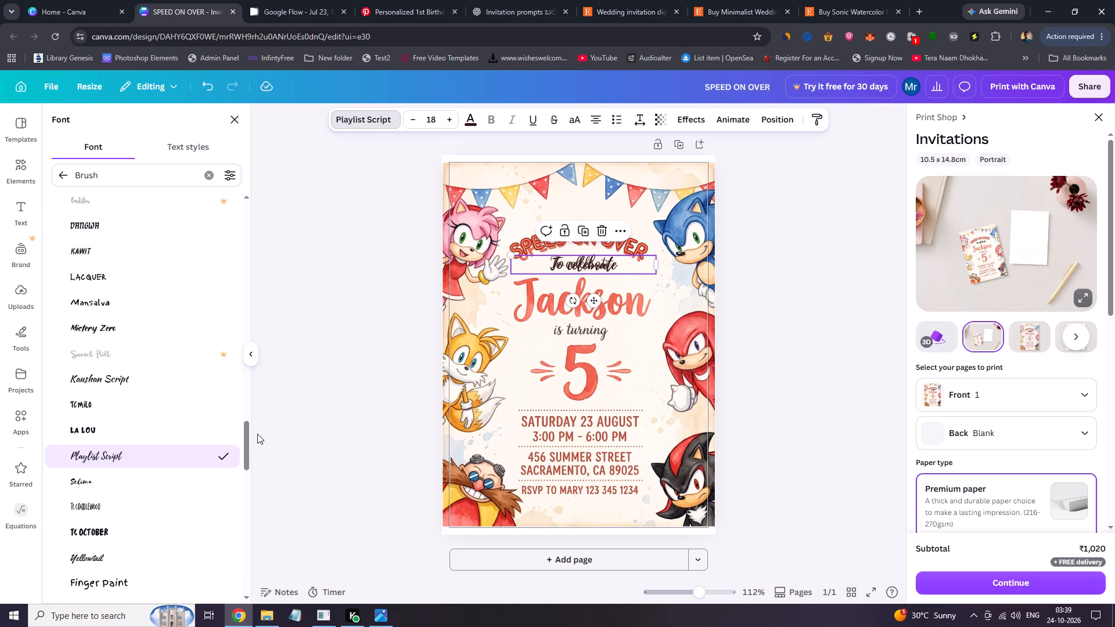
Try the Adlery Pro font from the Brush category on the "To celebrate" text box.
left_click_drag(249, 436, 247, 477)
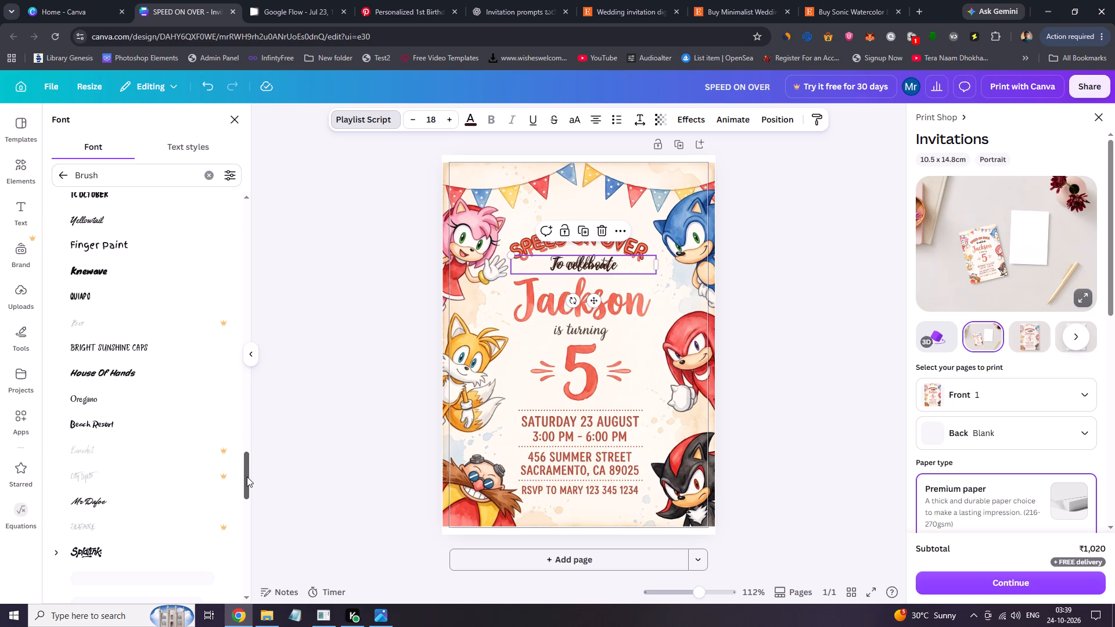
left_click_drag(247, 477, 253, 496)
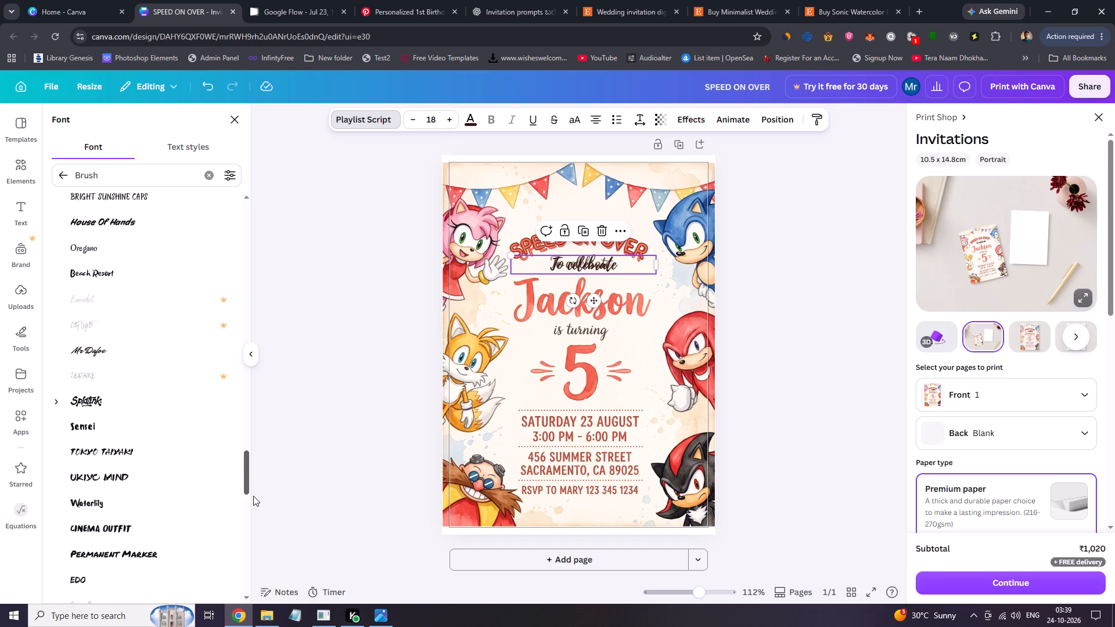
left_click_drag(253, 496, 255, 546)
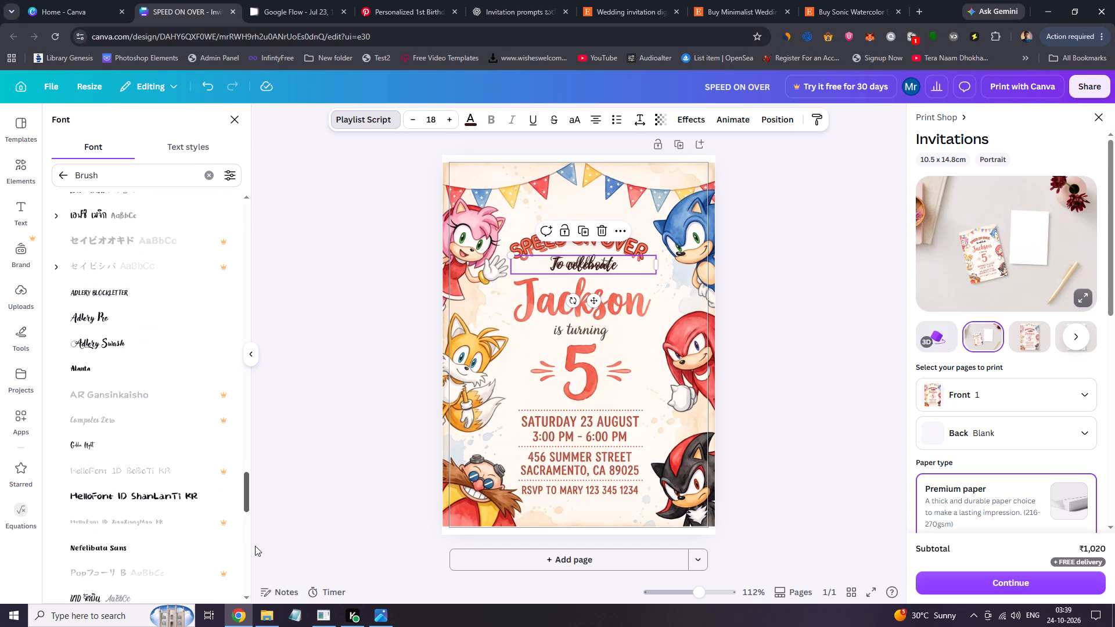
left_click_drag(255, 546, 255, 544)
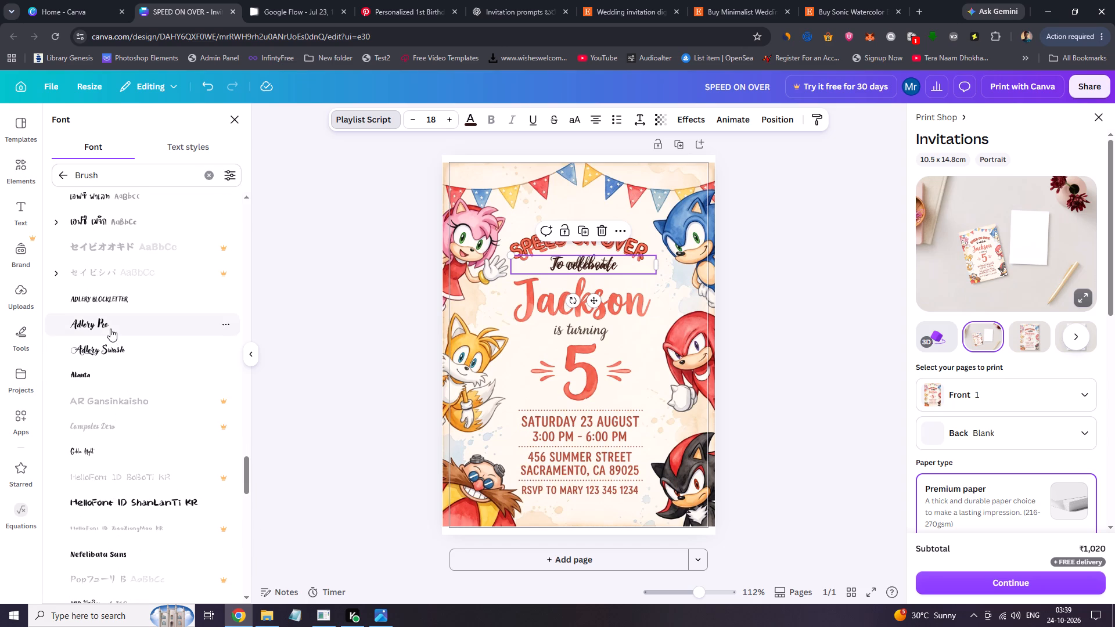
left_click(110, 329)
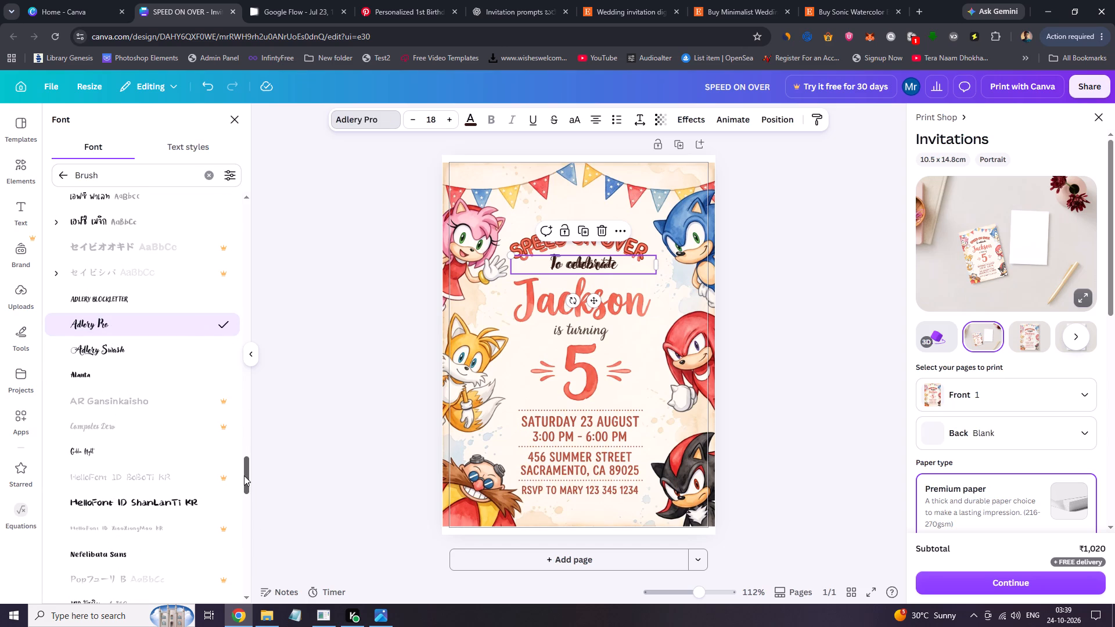
Reapply the Galactic Adventure font from the Brush category to the "To celebrate" text box.
left_click_drag(247, 477, 250, 351)
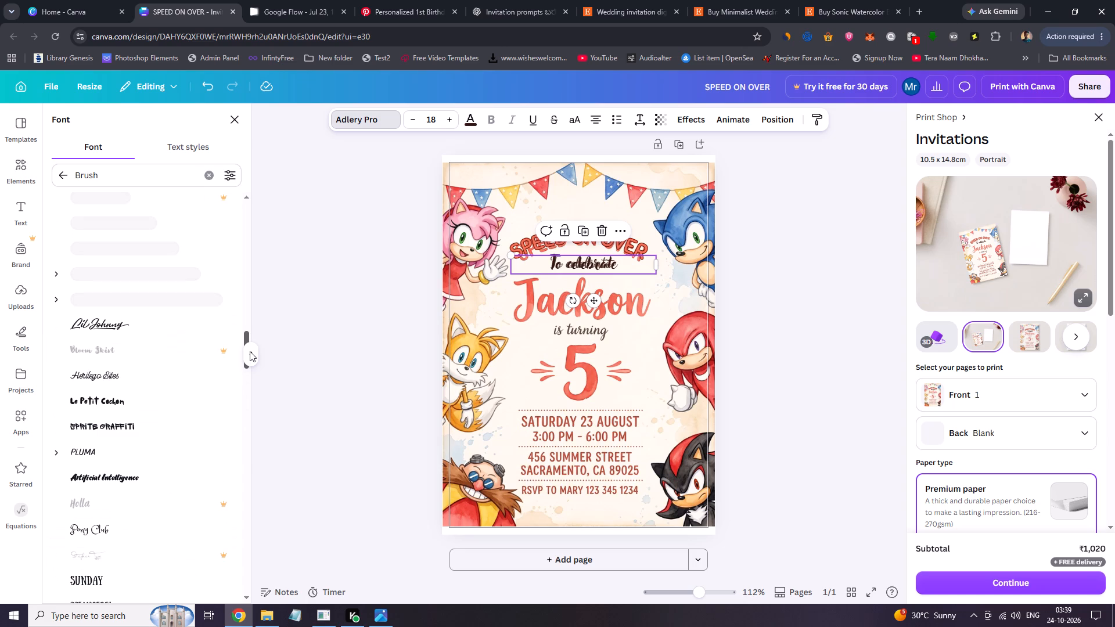
left_click_drag(250, 351, 250, 343)
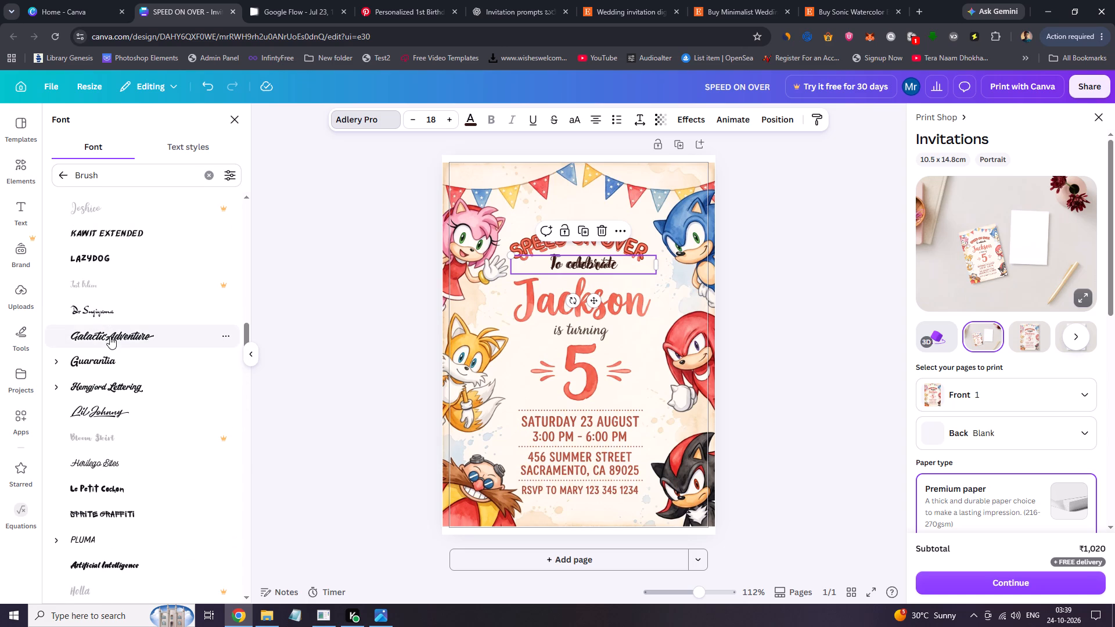
left_click(104, 332)
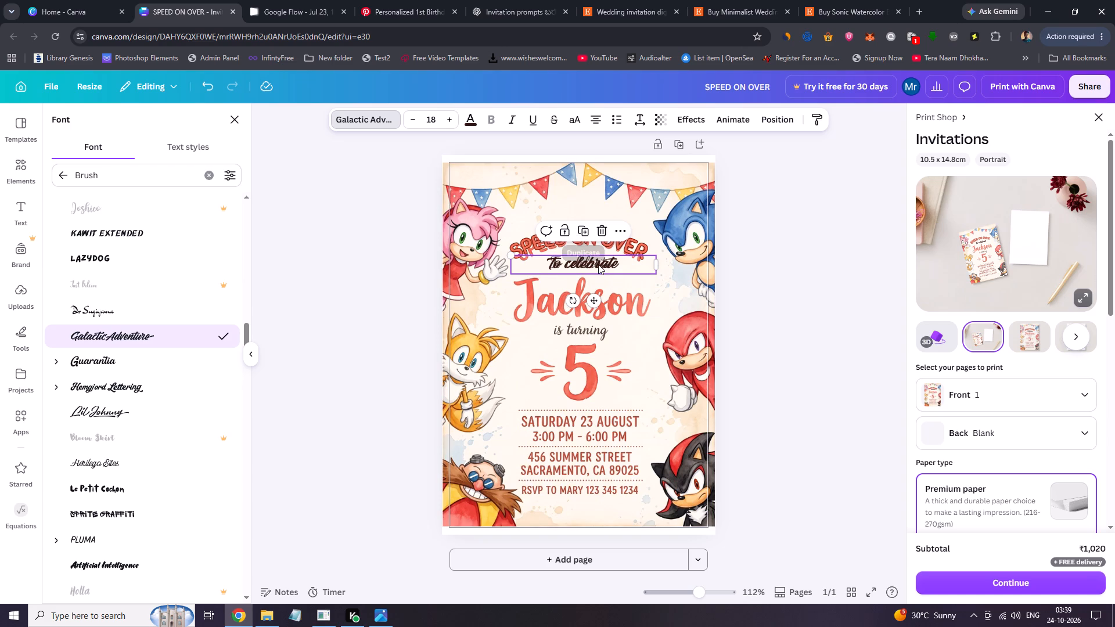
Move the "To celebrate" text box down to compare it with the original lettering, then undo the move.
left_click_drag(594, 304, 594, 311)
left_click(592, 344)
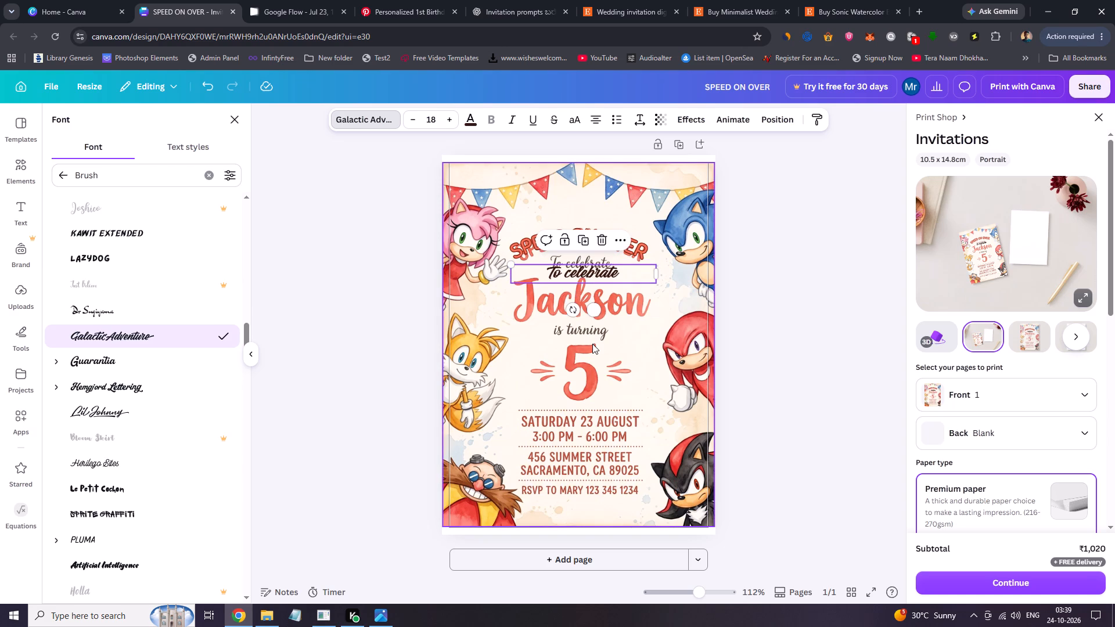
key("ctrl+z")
Duplicate the "To celebrate" text box and place the copy over the original "Jackson" lettering.
left_click(590, 260)
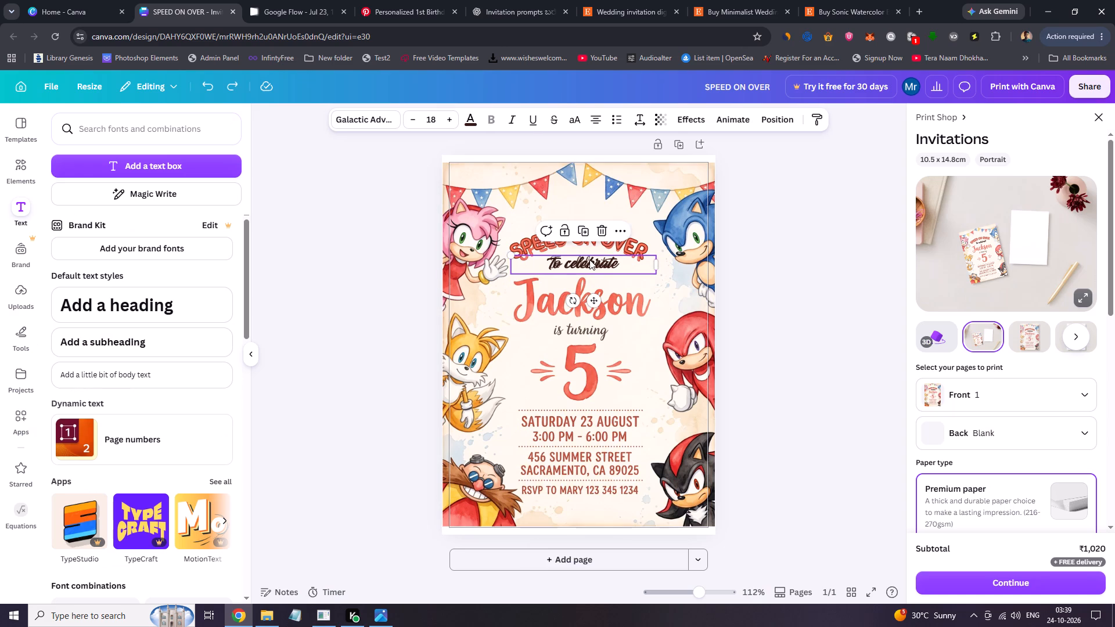
left_click(588, 235)
left_click_drag(600, 308, 598, 329)
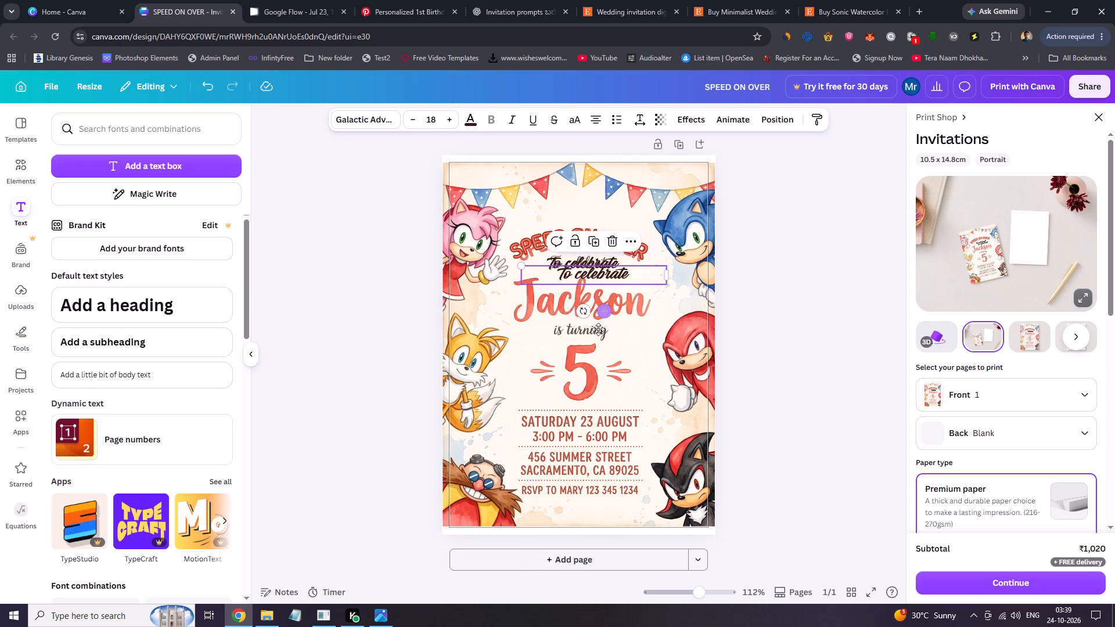
left_click_drag(598, 329, 596, 337)
Replace the duplicated text box's wording with "Jackson".
left_click(587, 305)
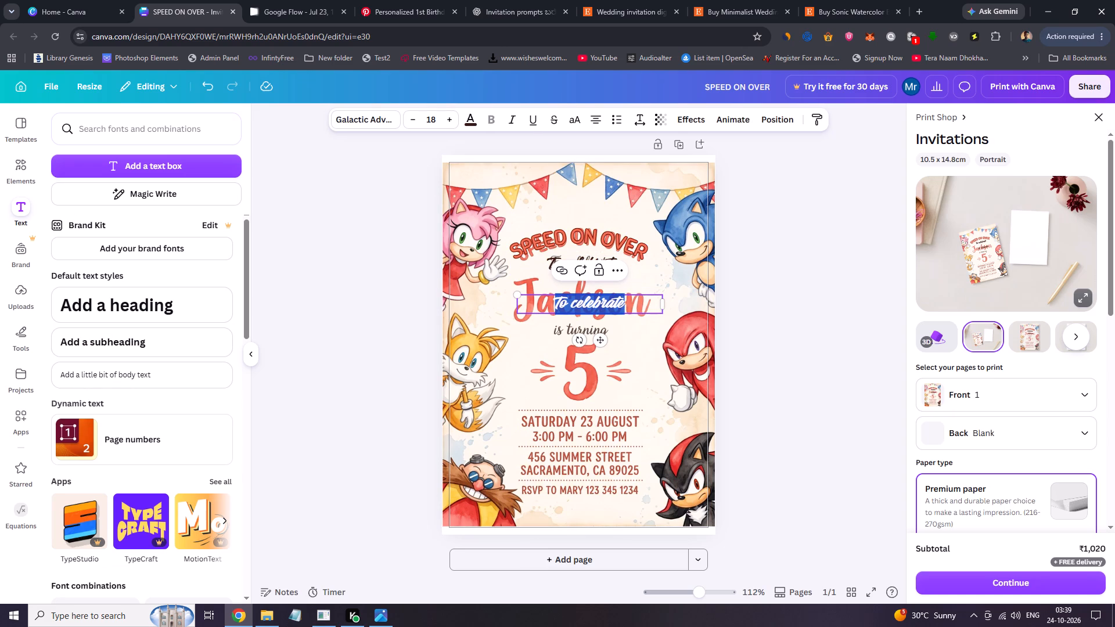
type("JA")
key("shift+k")
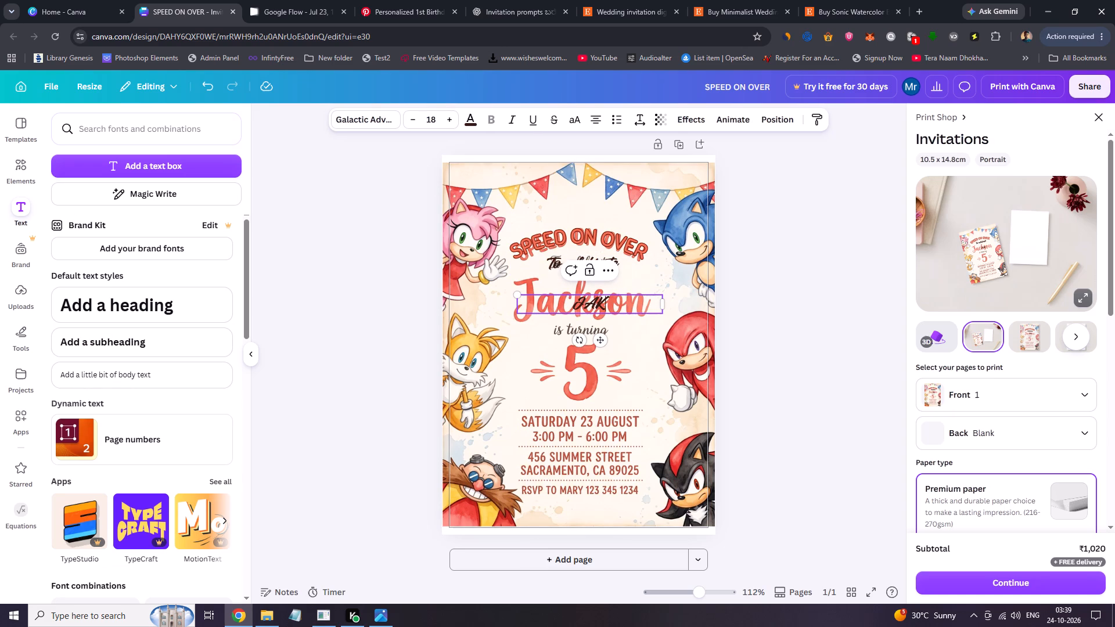
type("SO")
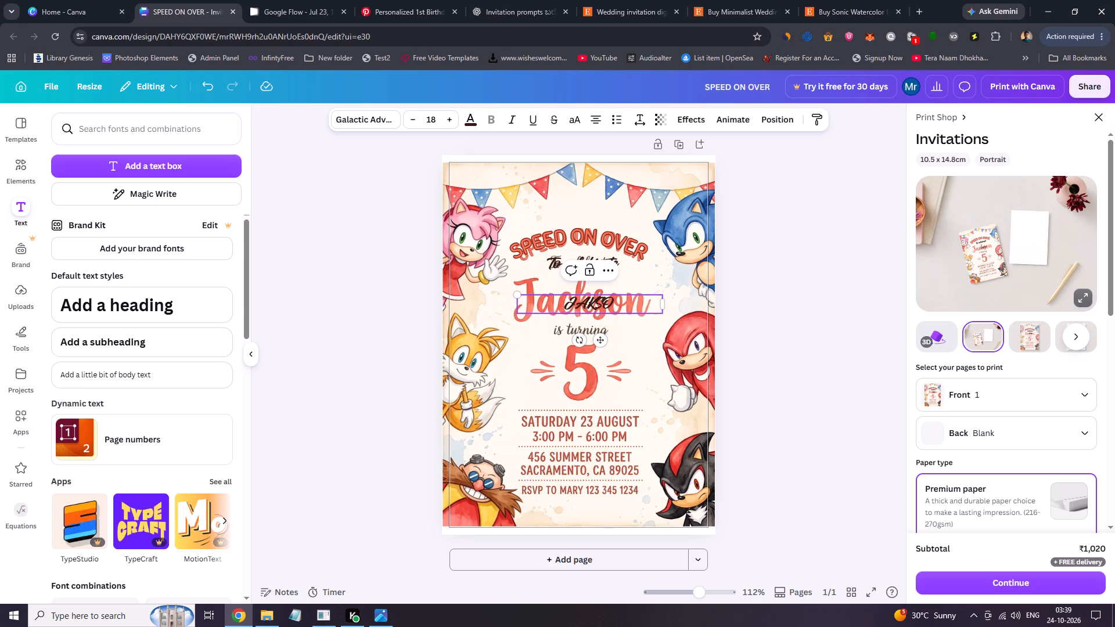
key("ctrl+a")
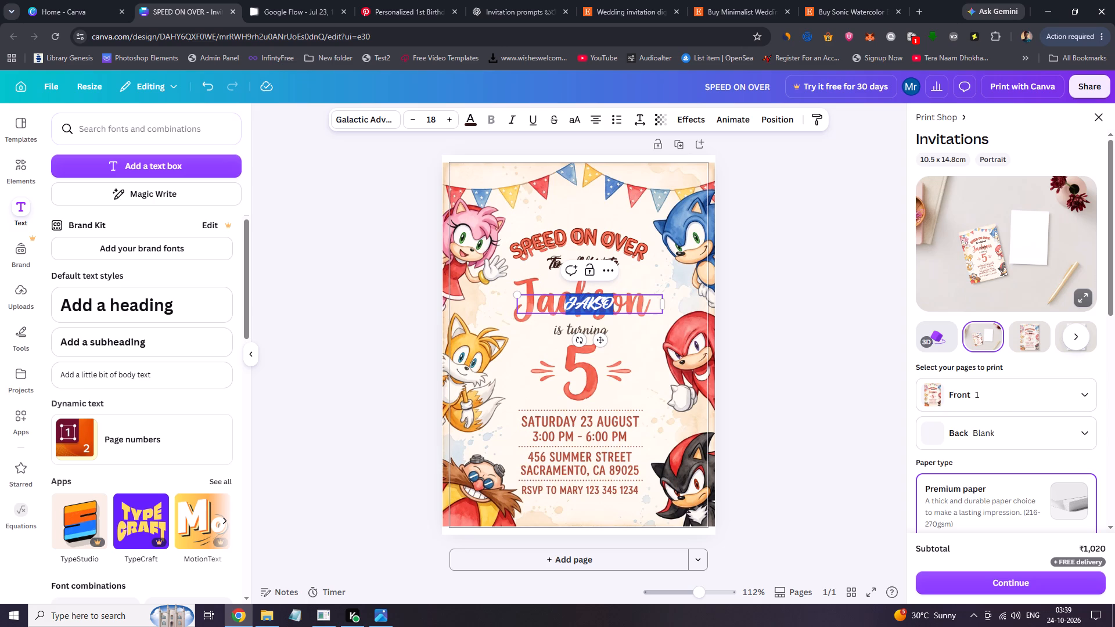
type("Jas")
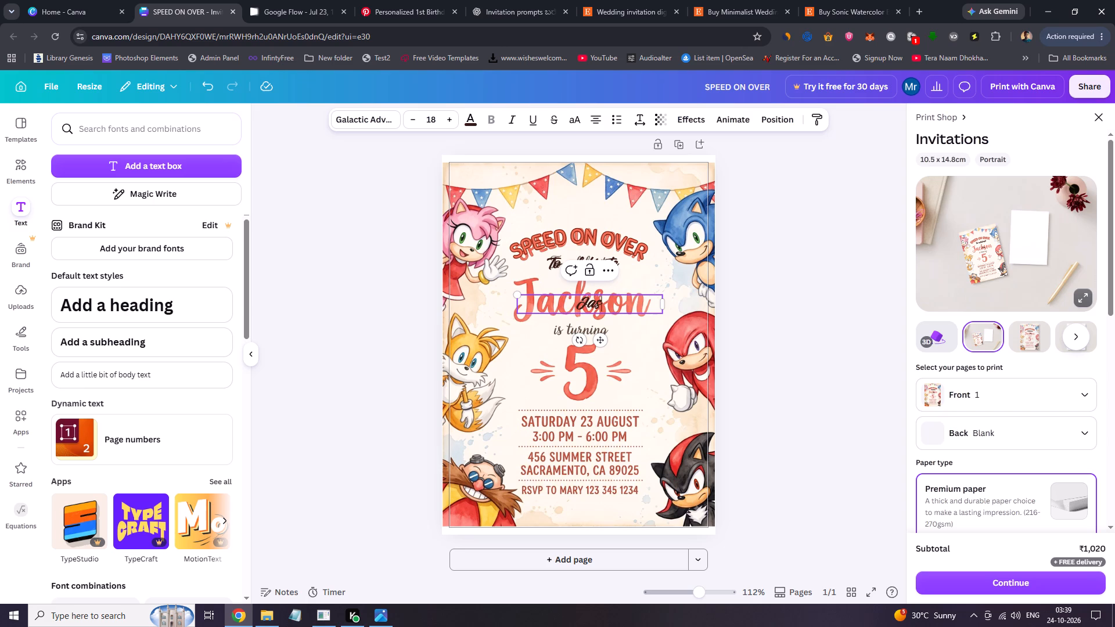
key("BackSpace")
type("ckson")
key("j")
key("BackSpace")
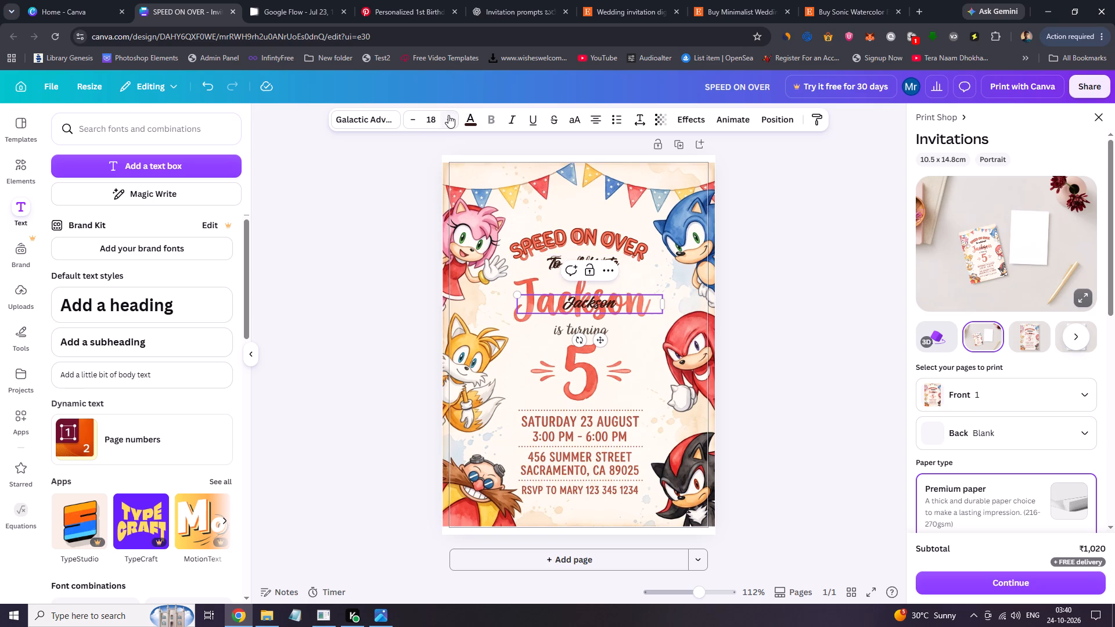
Increase the "Jackson" text's font size to 48.
double_click(449, 115)
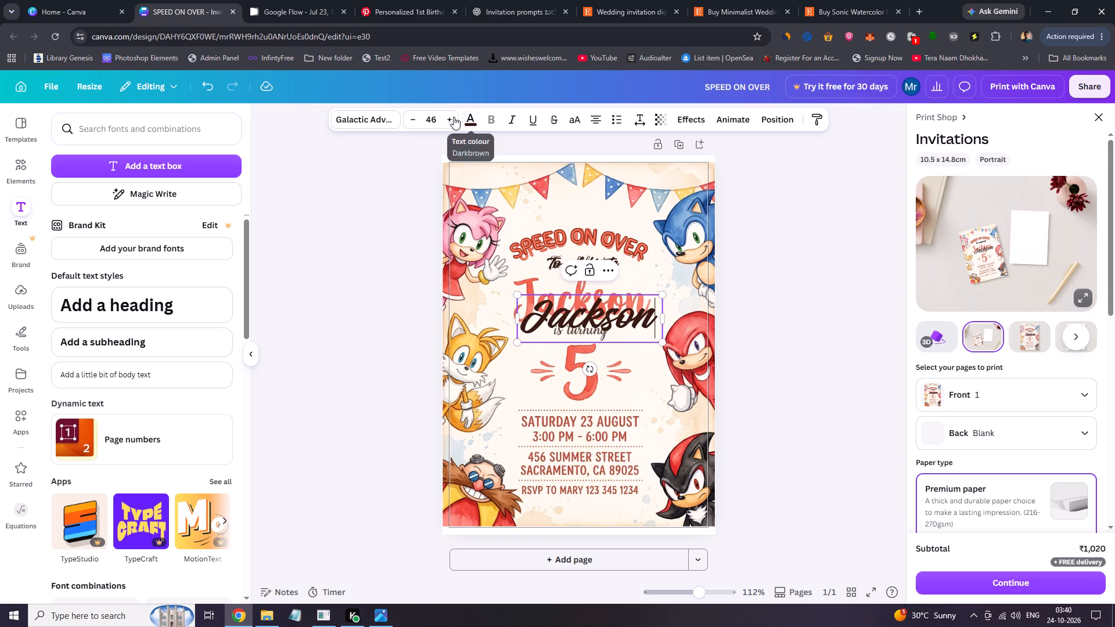
double_click(451, 114)
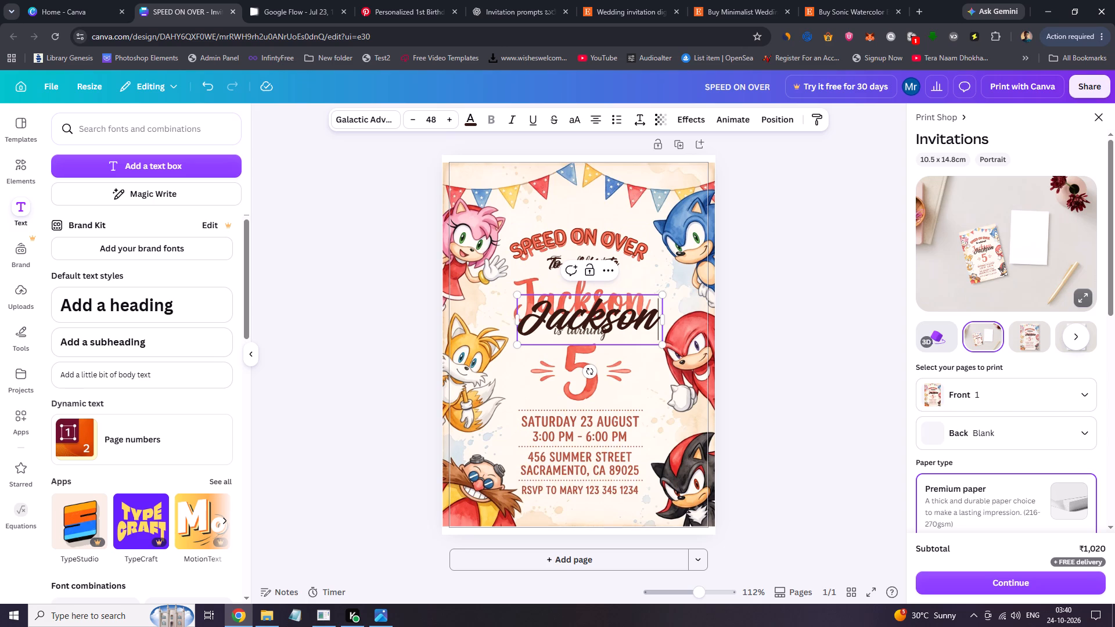
left_click(831, 325)
Shift the "Jackson" text box slightly left to line up with the "To celebrate" text box above.
left_click(605, 317)
left_click_drag(598, 311, 598, 299)
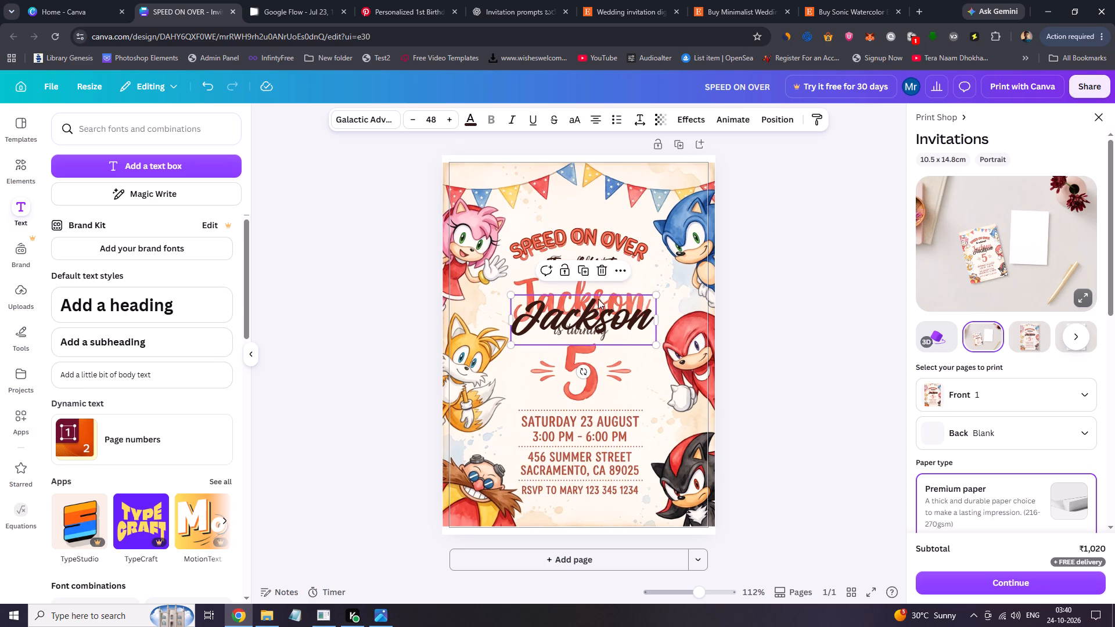
left_click_drag(598, 299, 599, 289)
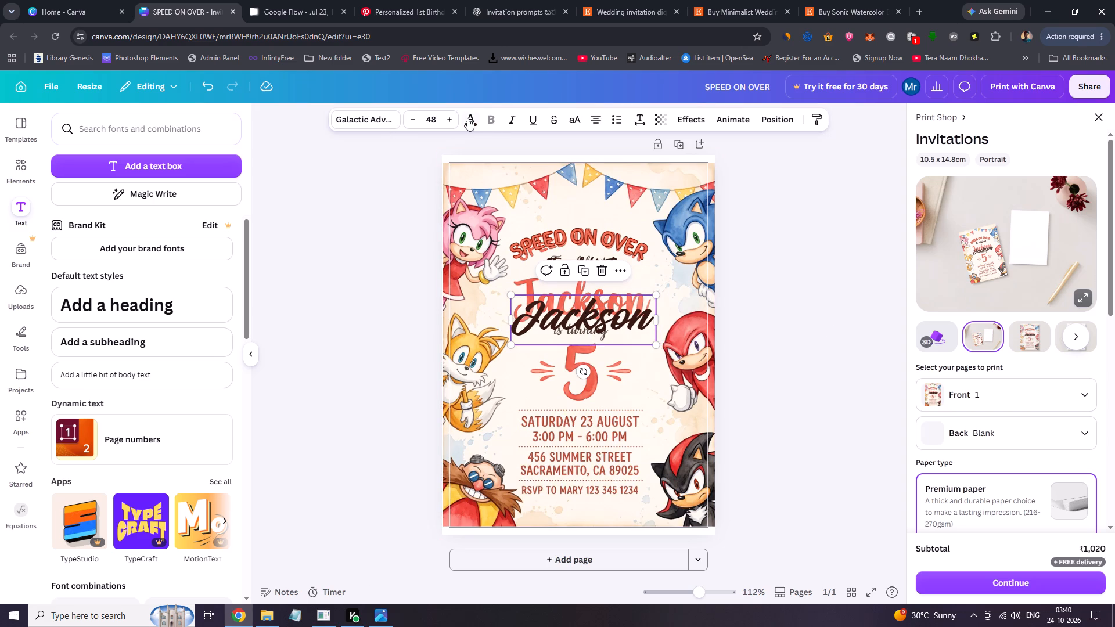
Recolour the "Jackson" text with the coral red sampled from the original "Jackson" lettering's J.
left_click(467, 118)
left_click(95, 204)
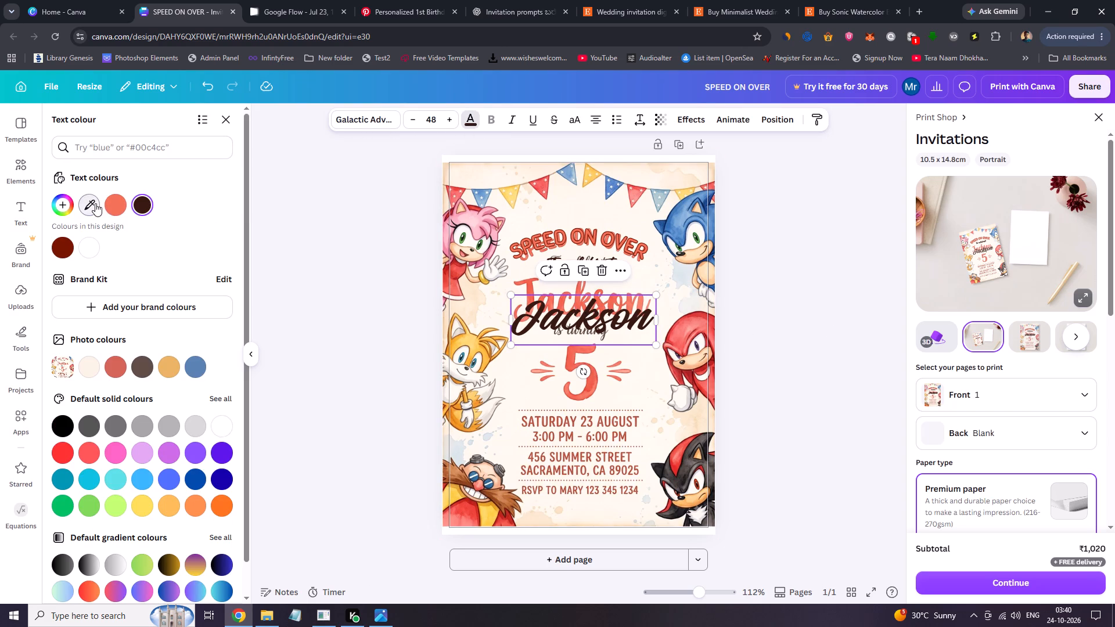
left_click(529, 291)
Move the coral "Jackson" text box up over the original "Jackson" lettering and deselect it.
left_click_drag(608, 326, 607, 313)
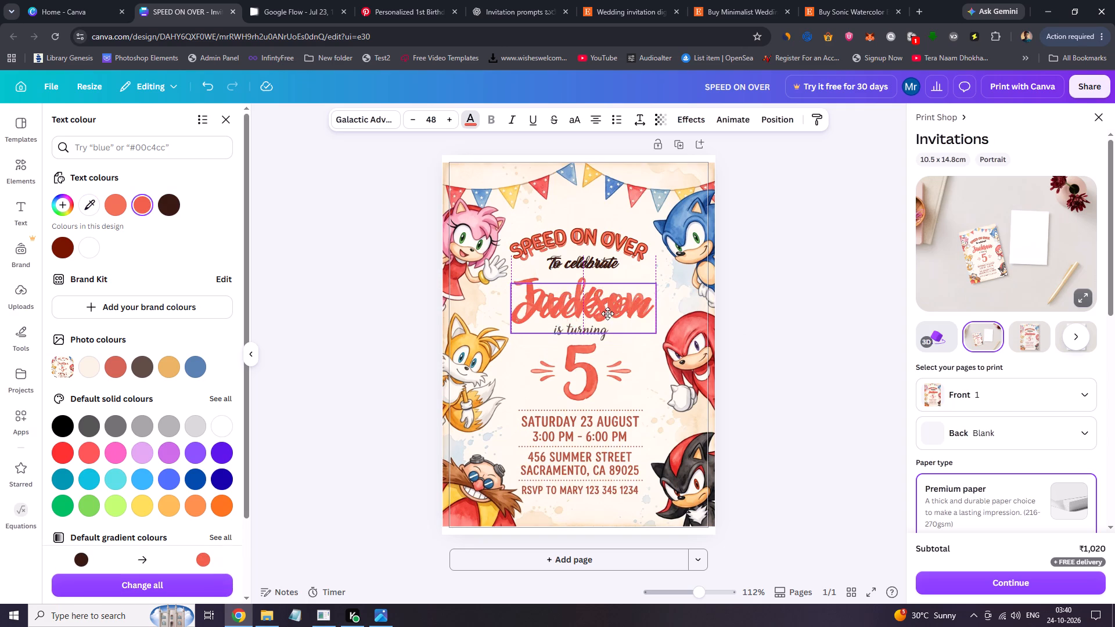
left_click_drag(607, 313, 609, 309)
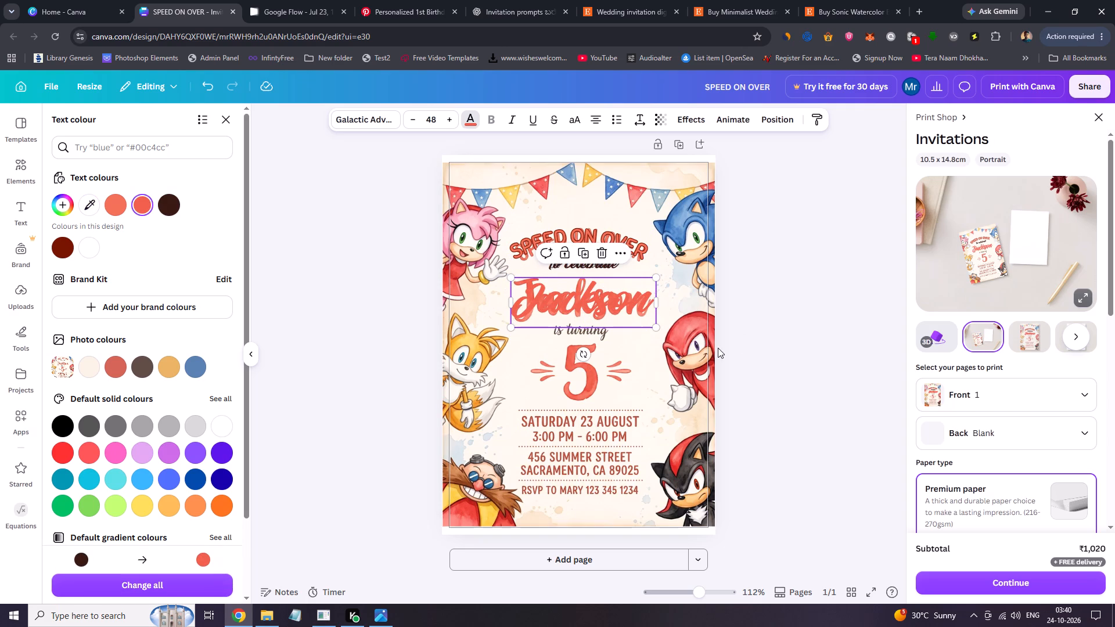
left_click(804, 341)
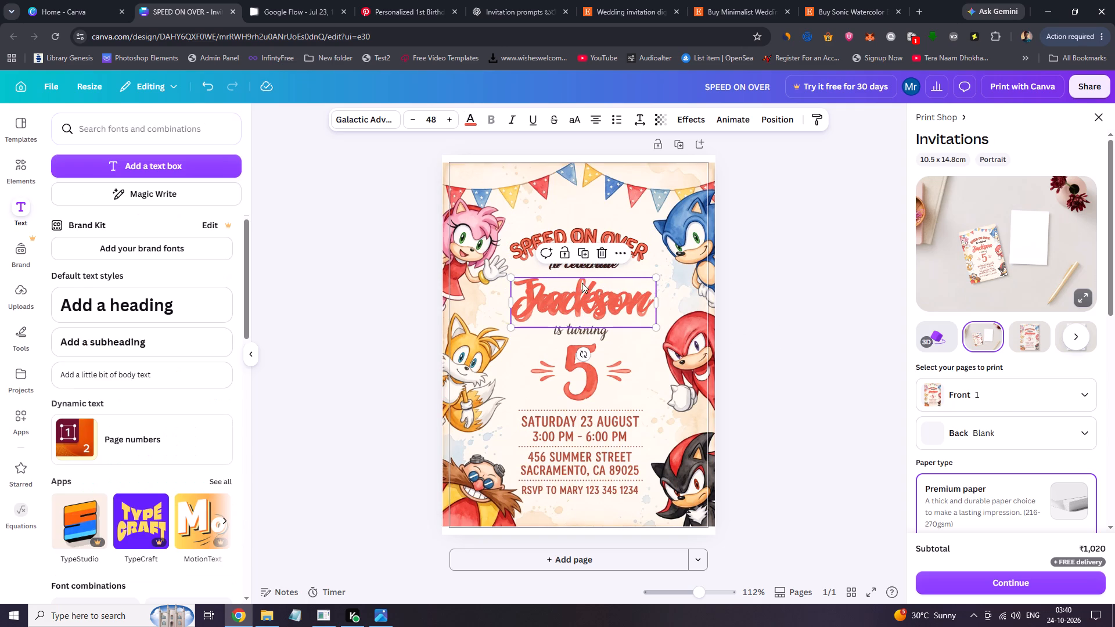
left_click(779, 302)
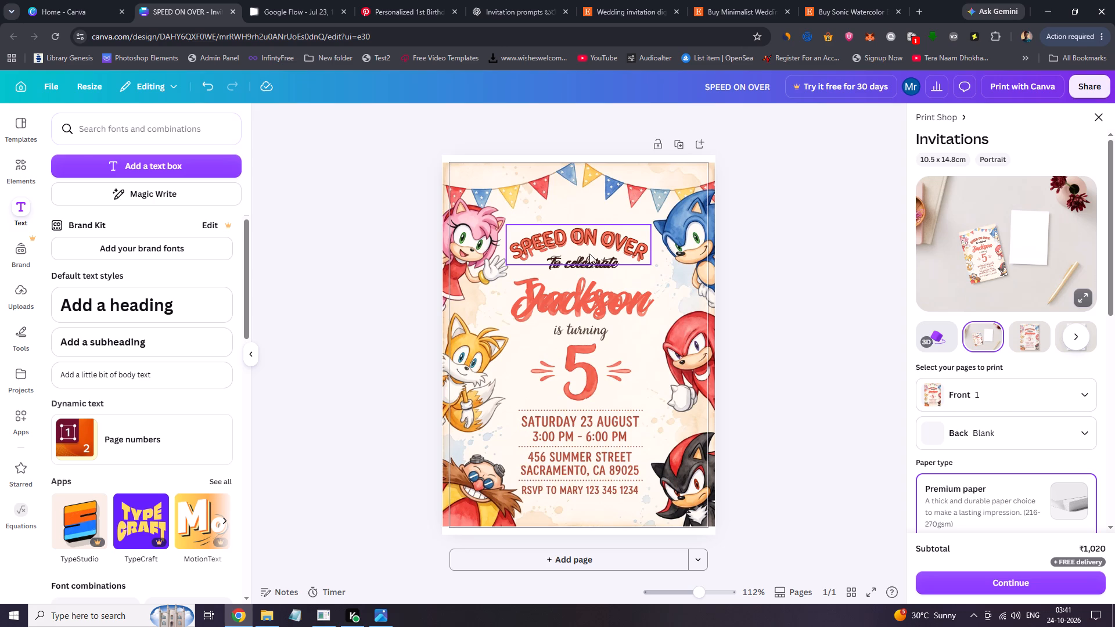
Duplicate the "To celebrate" text box and move the copy down over the original "is turning" lettering.
left_click(575, 268)
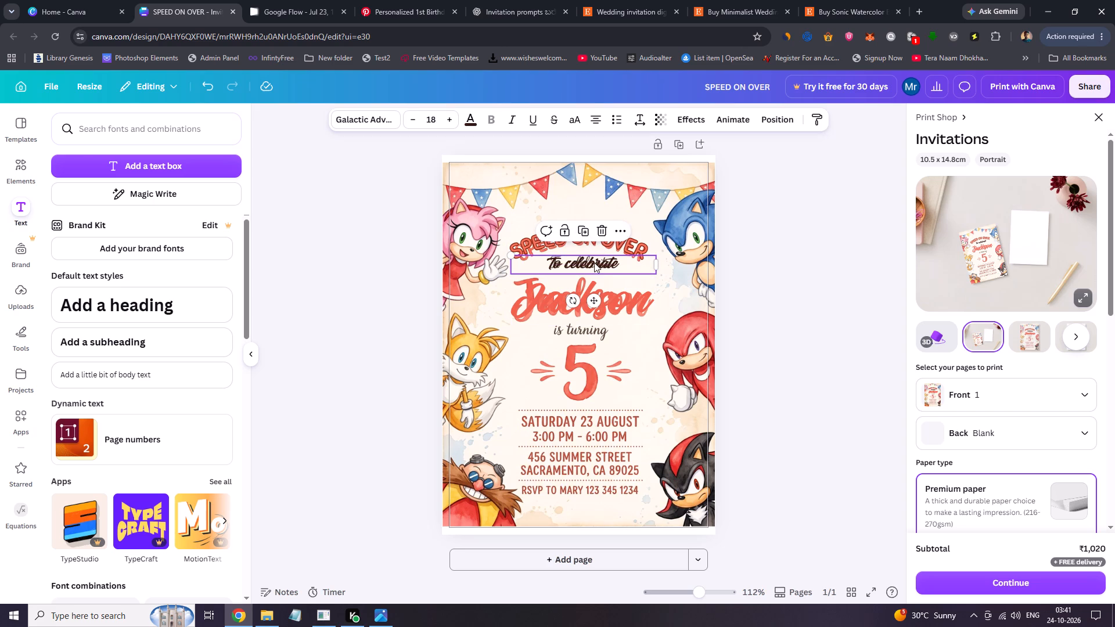
left_click(589, 233)
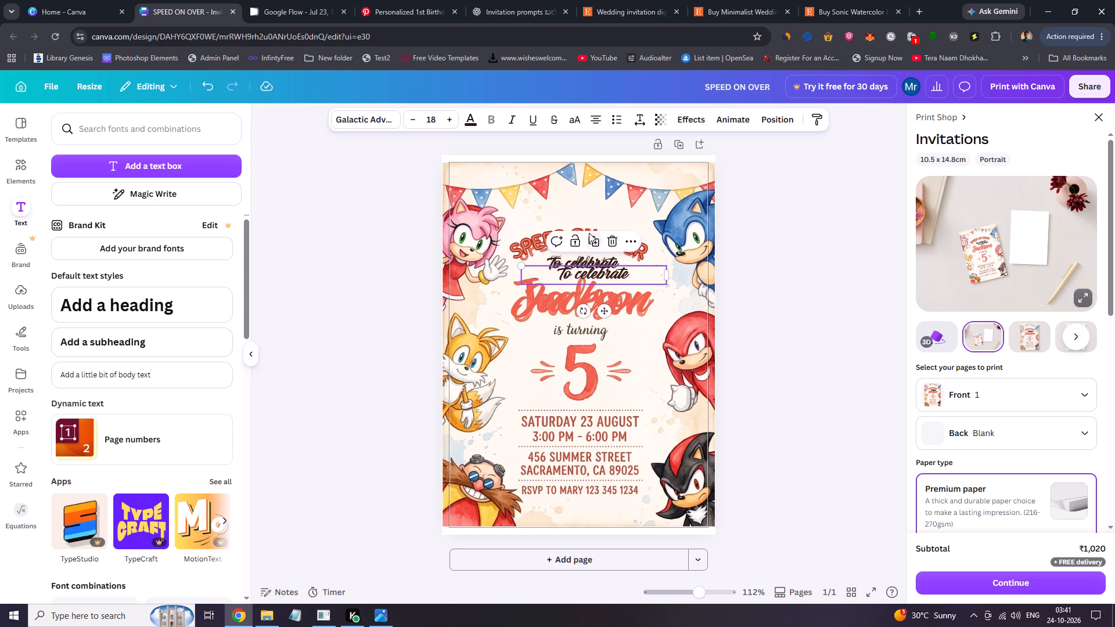
left_click_drag(603, 305, 599, 357)
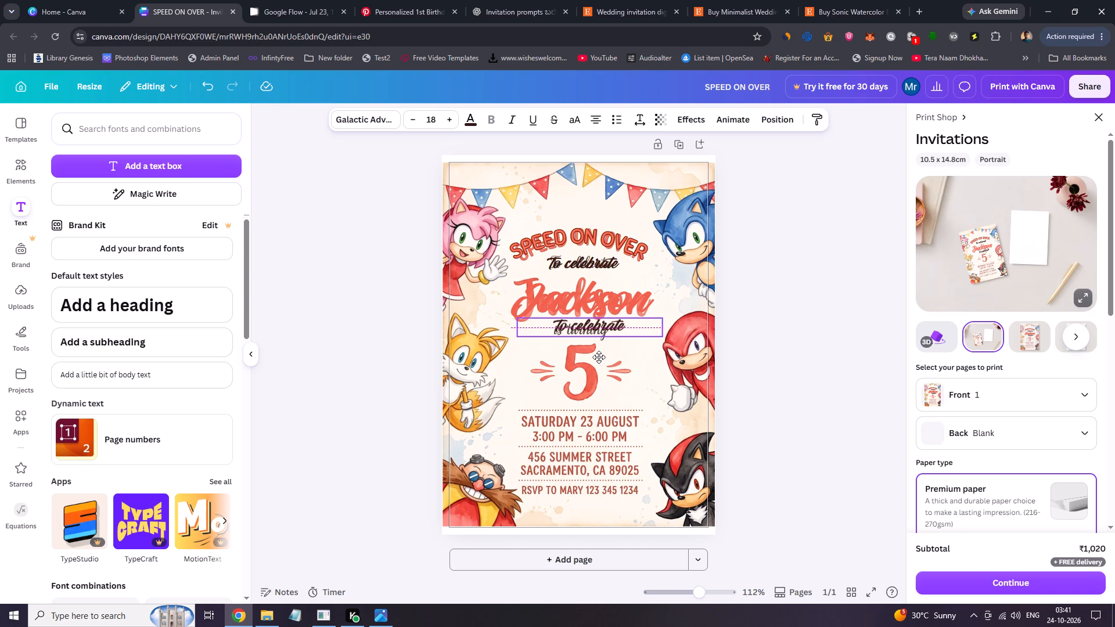
left_click_drag(599, 357, 599, 362)
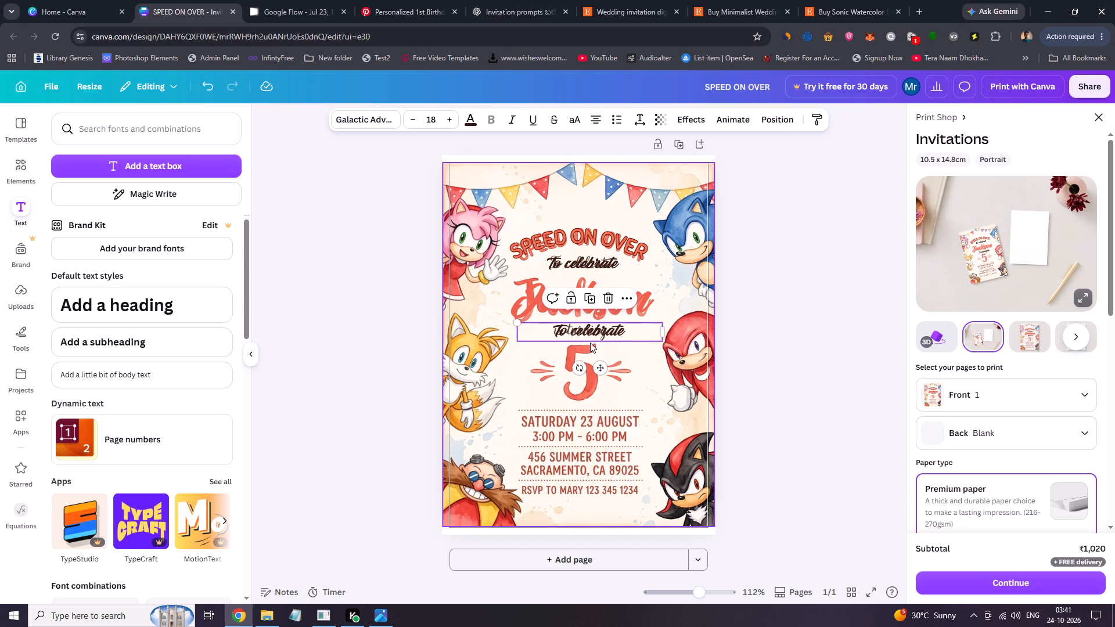
Replace the duplicated text's wording with "is turniing".
left_click(584, 335)
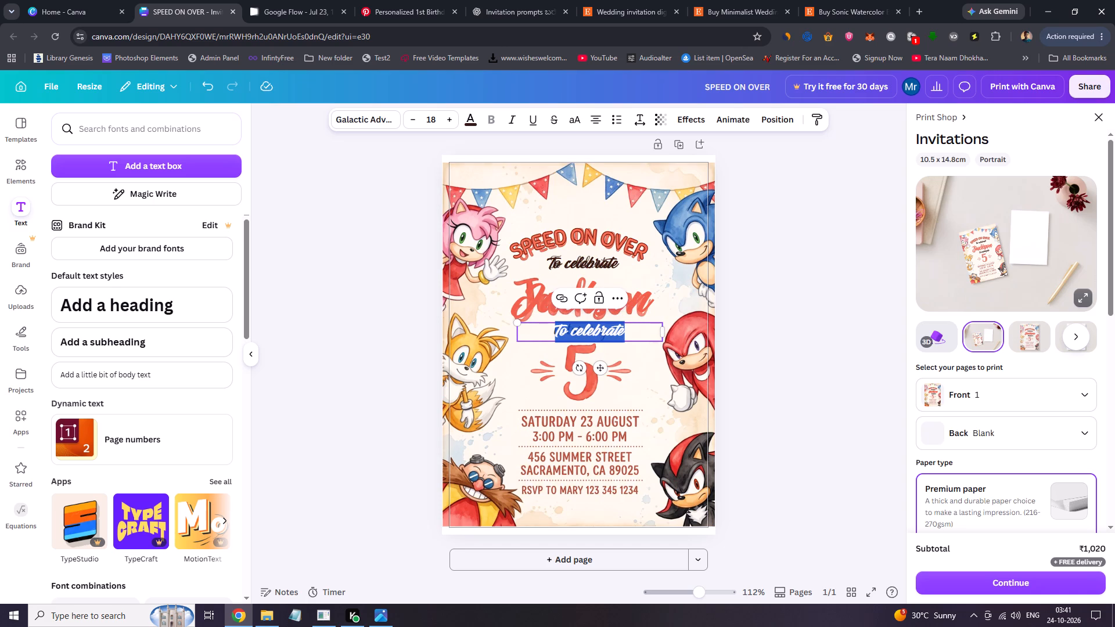
key("i")
key("s")
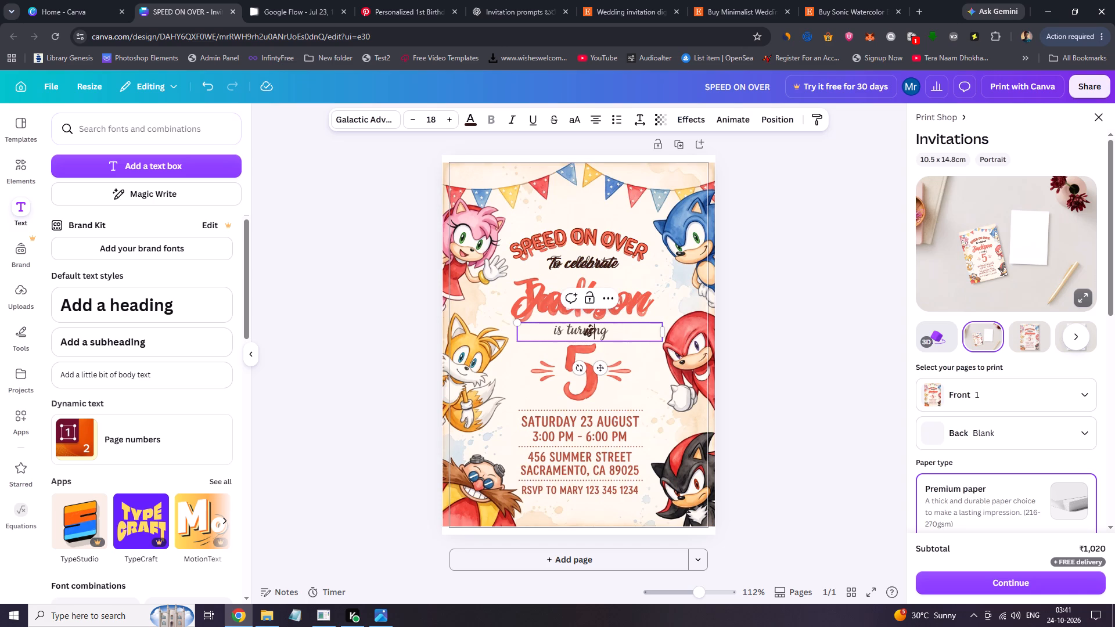
key("space")
type("turniing")
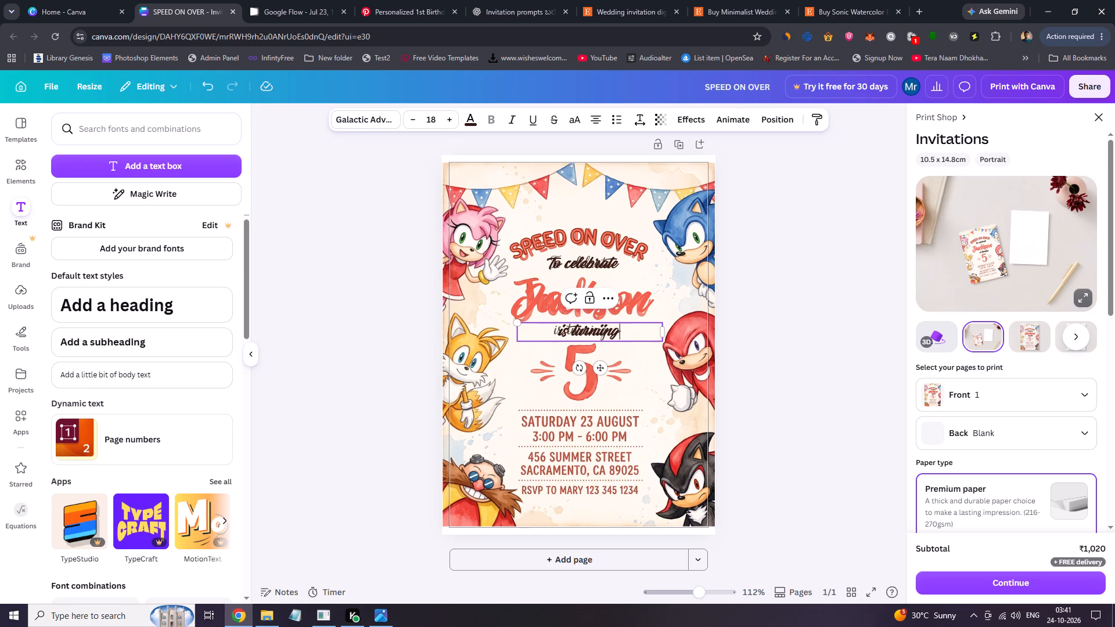
Shift the "is turniing" text box slightly left so it is centred horizontally on the page.
left_click(601, 365)
left_click_drag(599, 365, 597, 365)
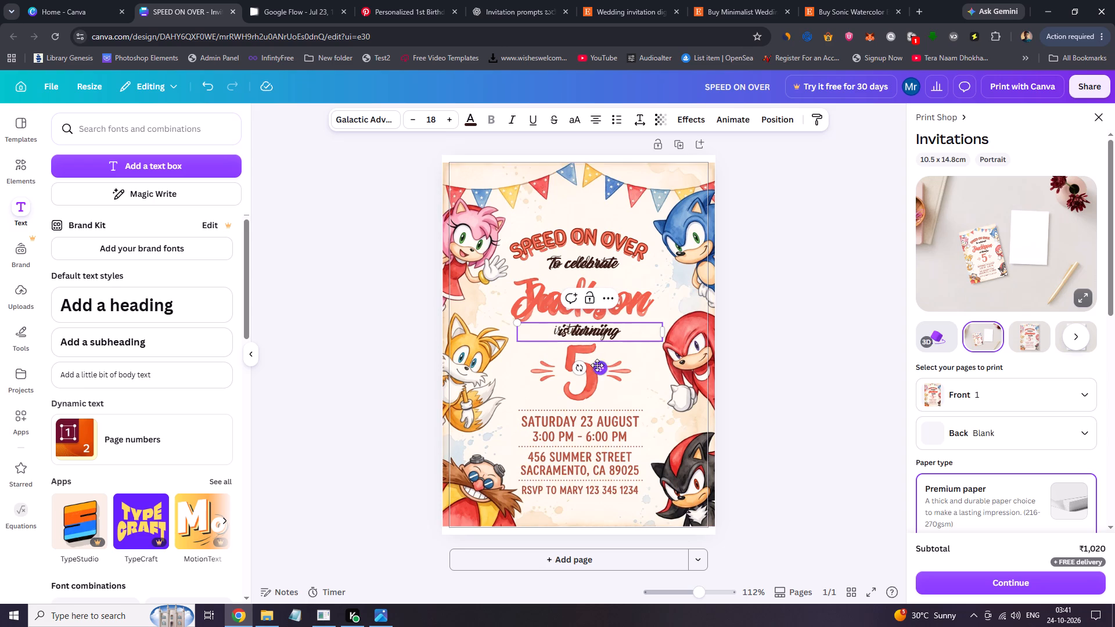
left_click_drag(597, 365, 591, 365)
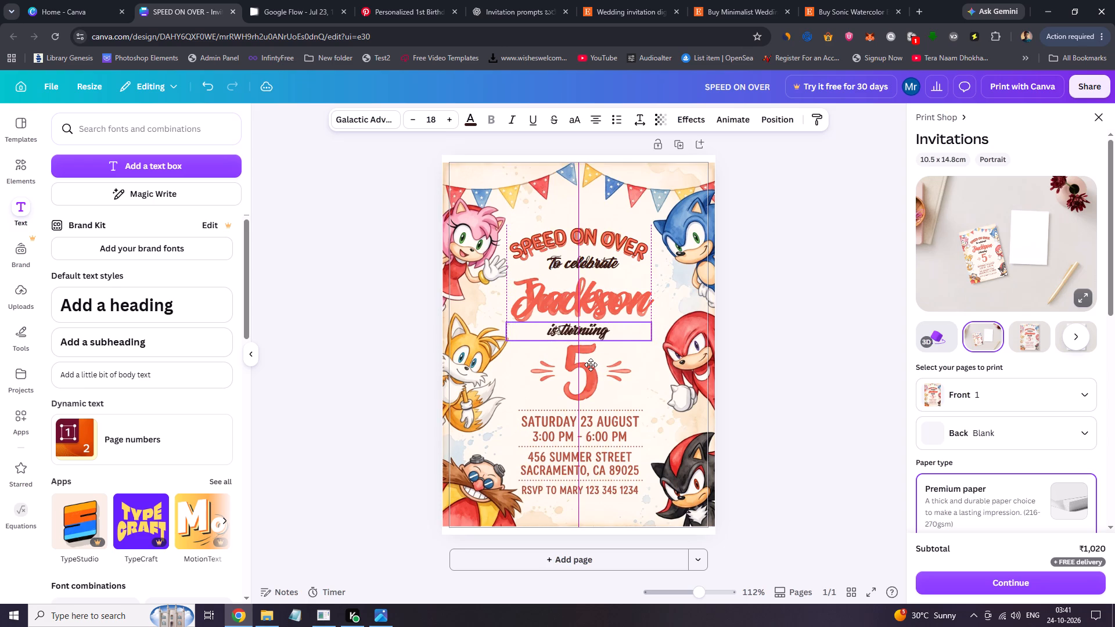
left_click_drag(591, 365, 592, 365)
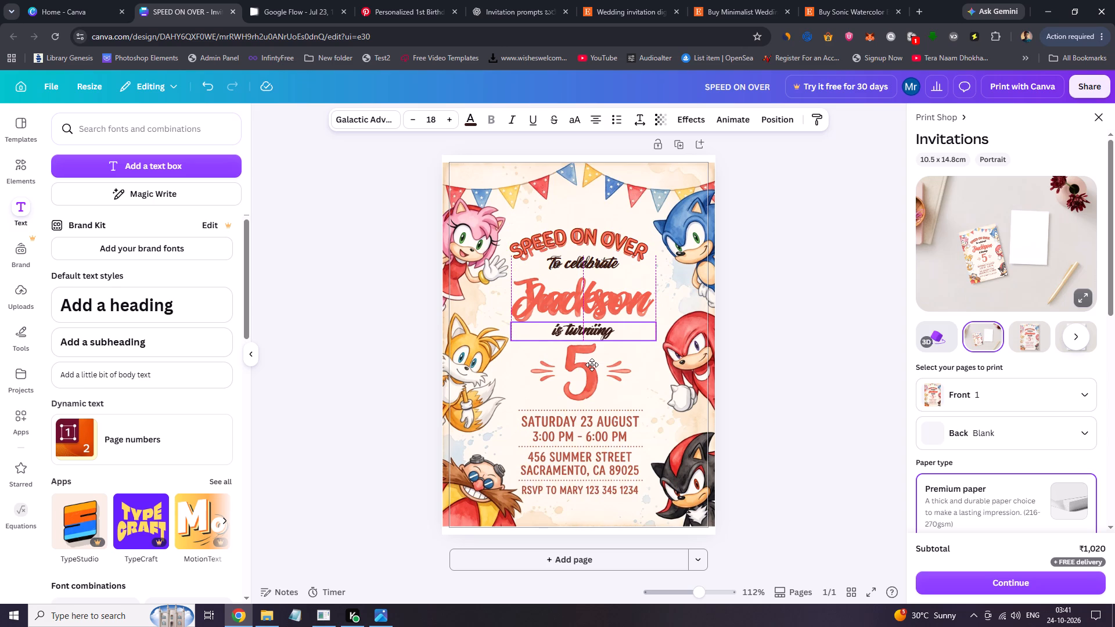
left_click_drag(592, 365, 591, 365)
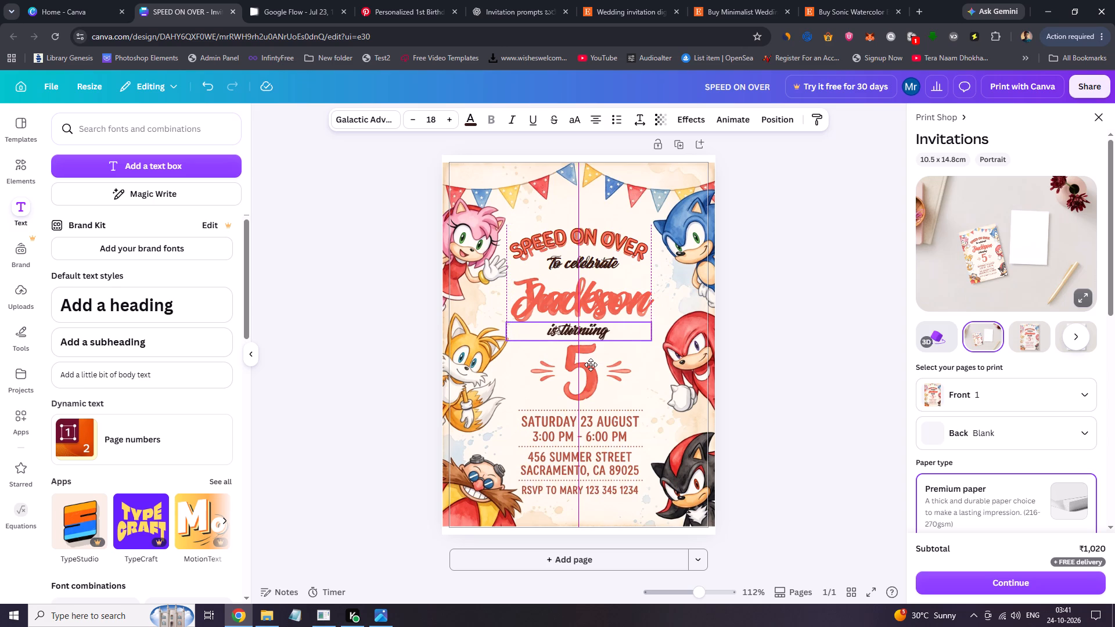
Shift the coral "Jackson" text box slightly left to centre it on the page, in line with the text box below.
left_click(591, 313)
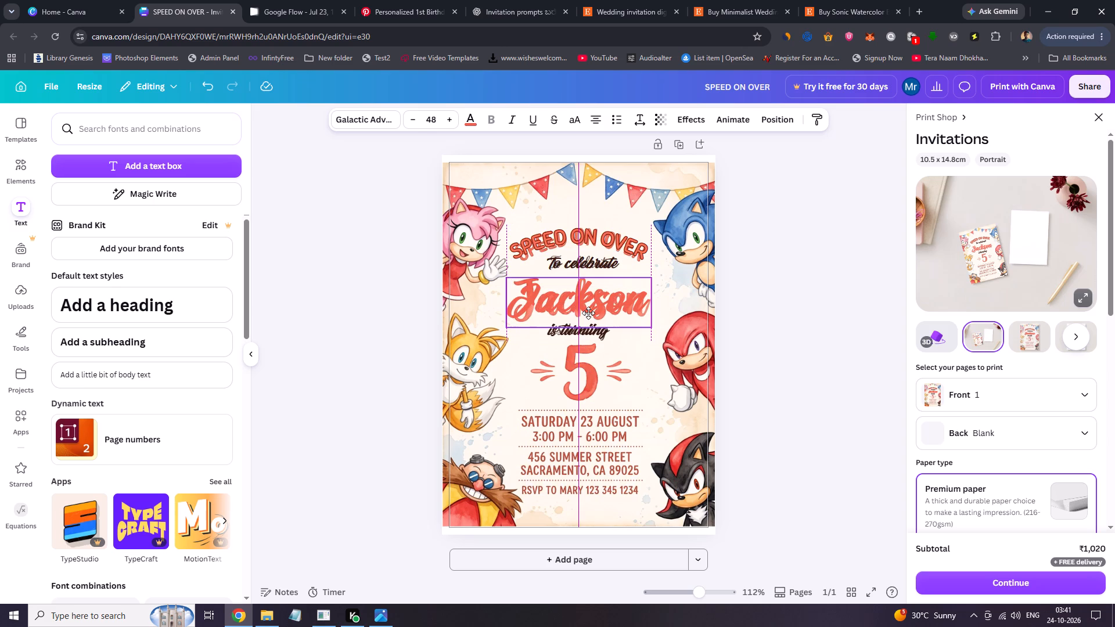
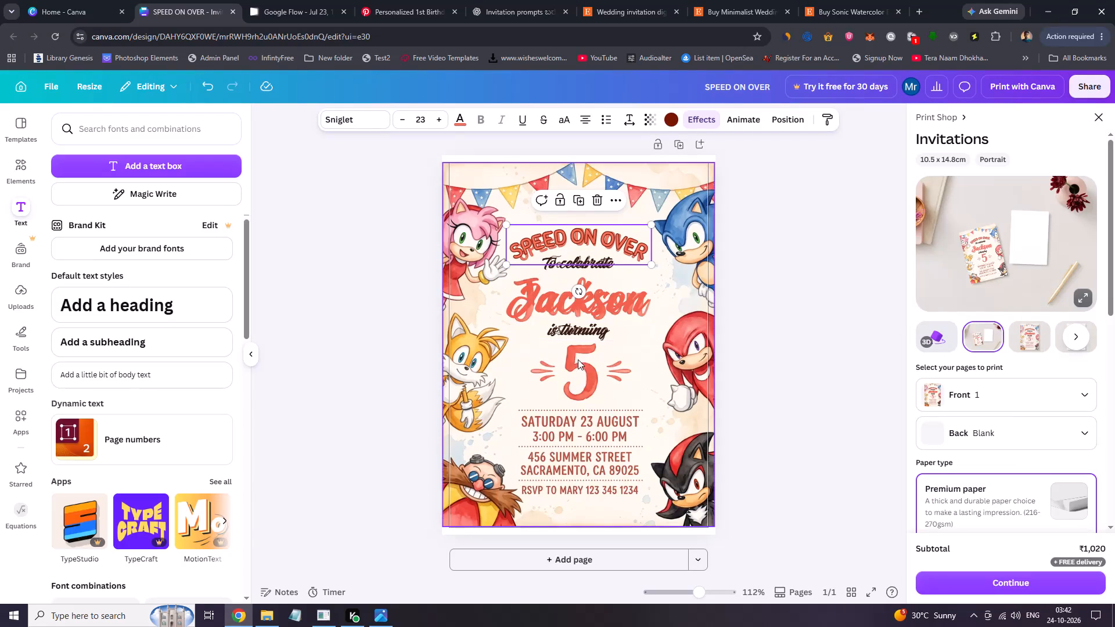
Duplicate the coral "Jackson" text box, move the copy down over the original 5 and replace its wording with "5".
left_click(560, 294)
left_click(578, 254)
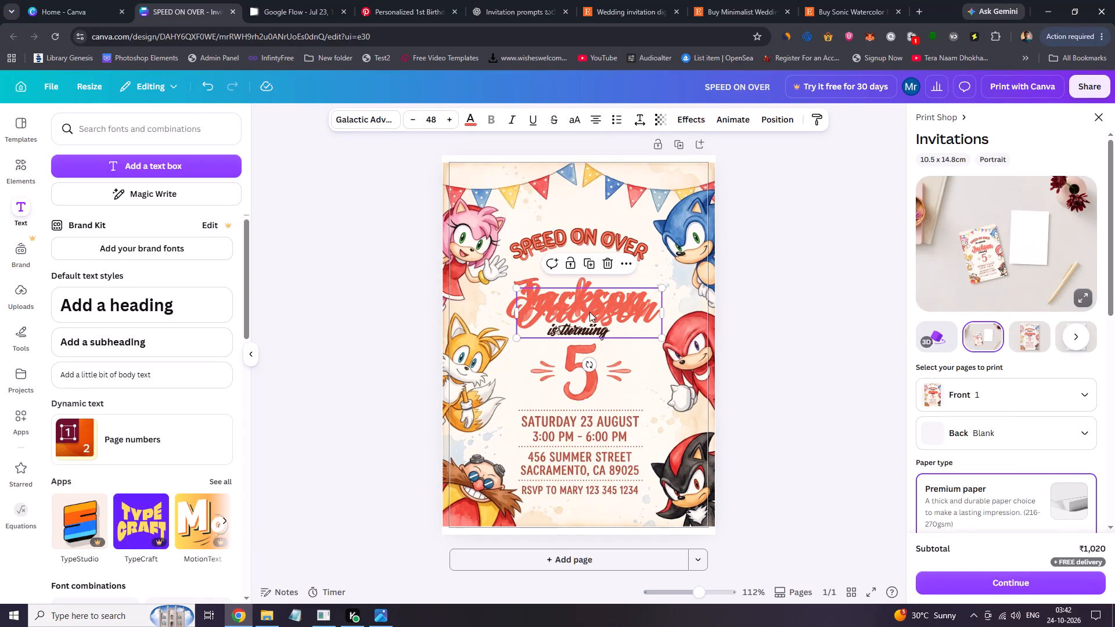
left_click_drag(589, 309, 594, 381)
double_click(595, 381)
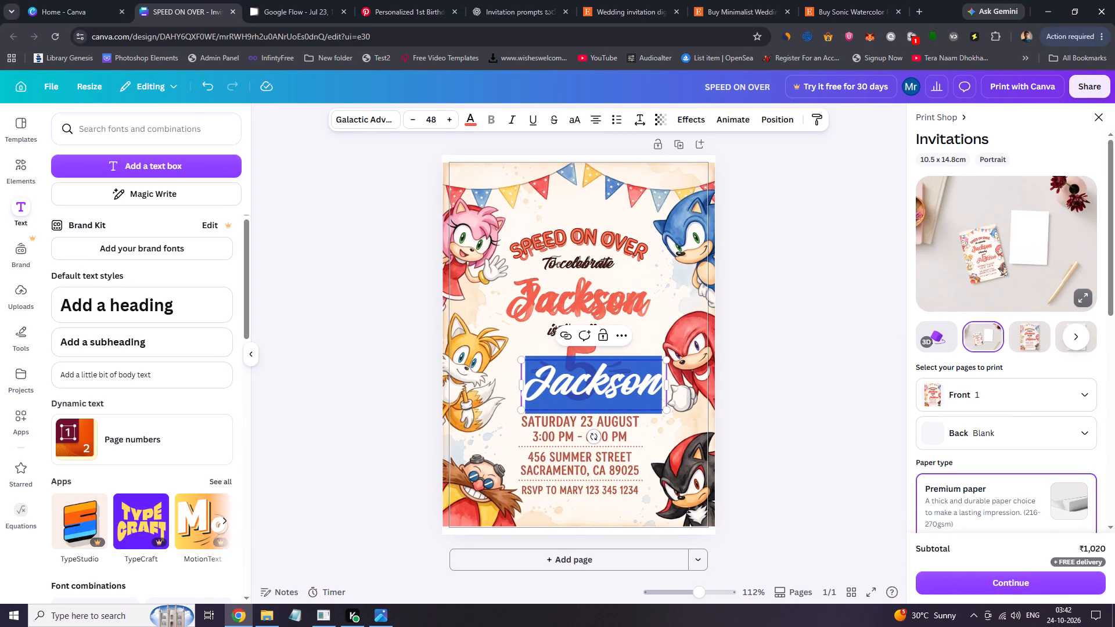
key("5")
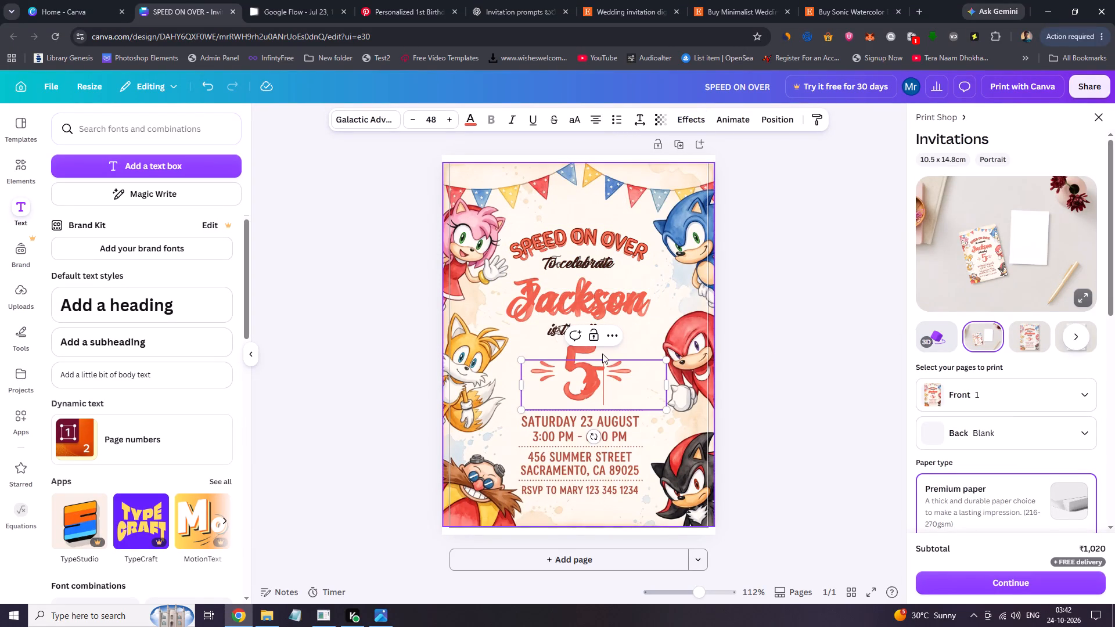
Enlarge the new "5" text to font size 77 and move it onto the original 5 artwork.
left_click(448, 118)
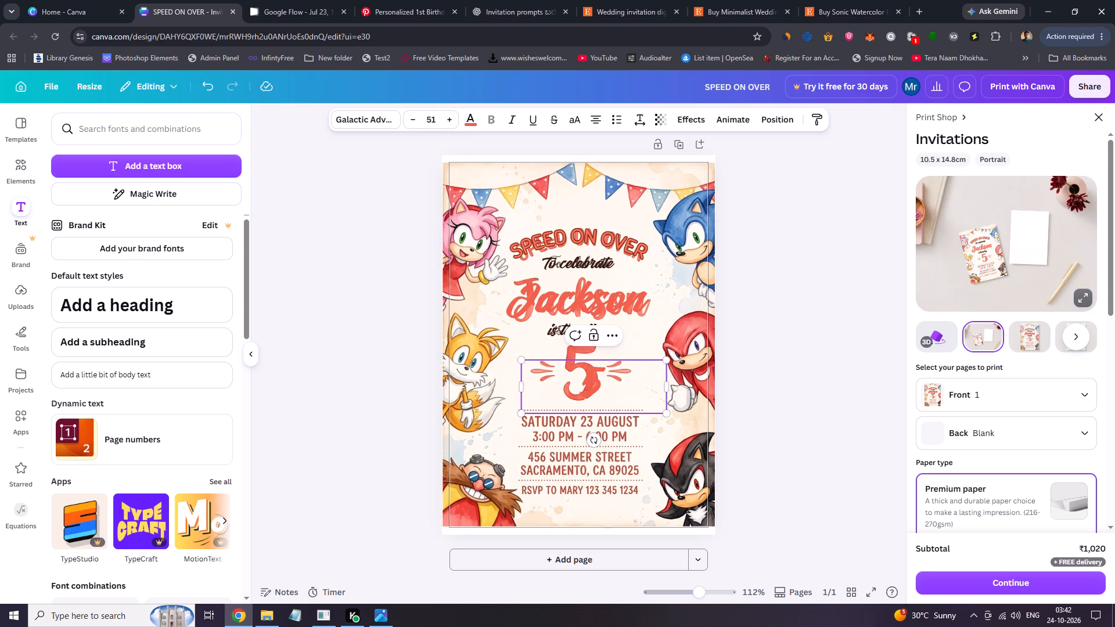
left_click(448, 122)
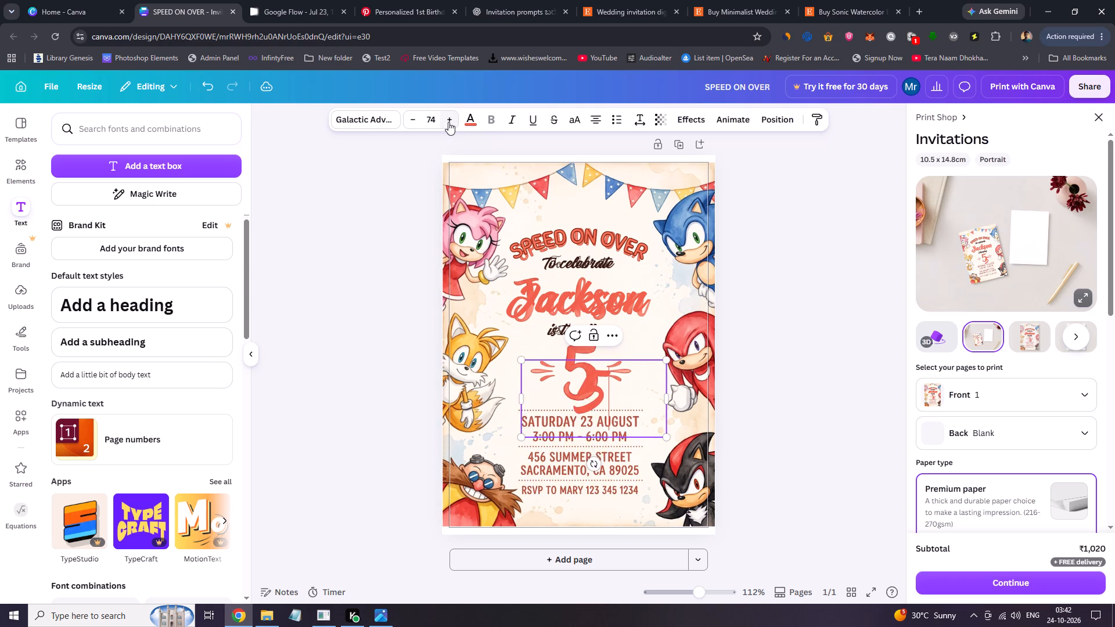
left_click(599, 395)
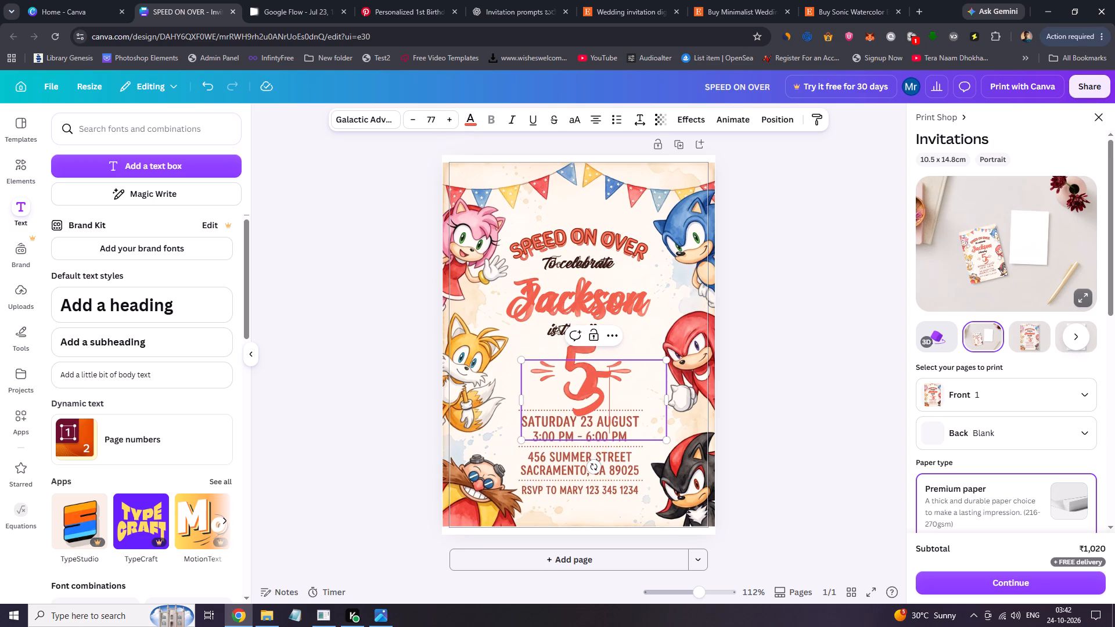
left_click(839, 383)
left_click_drag(600, 388, 585, 364)
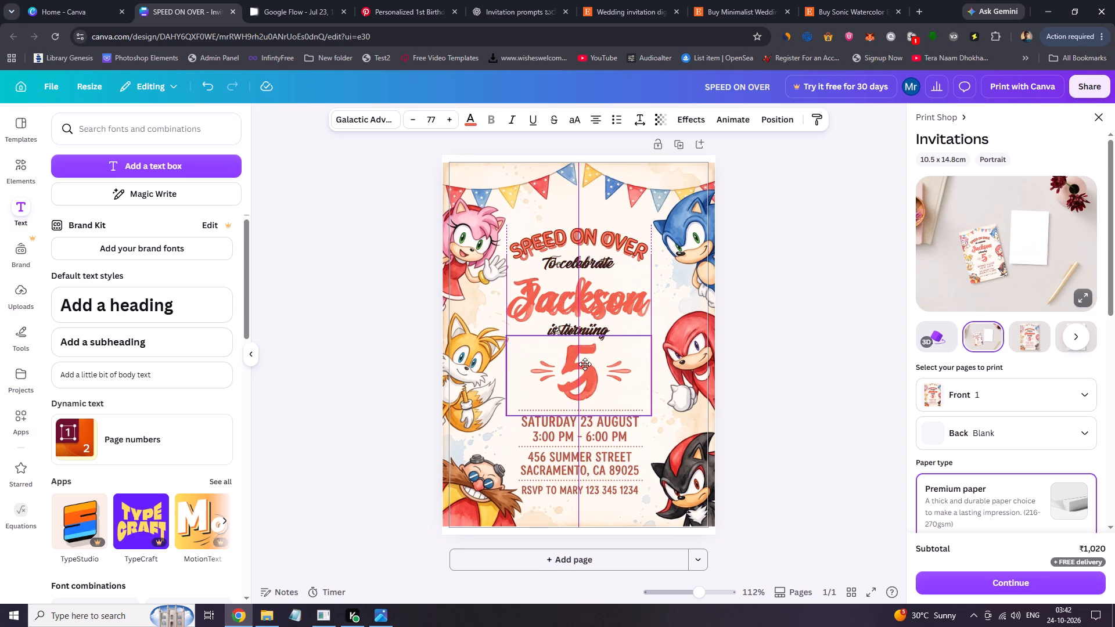
left_click_drag(585, 364, 590, 367)
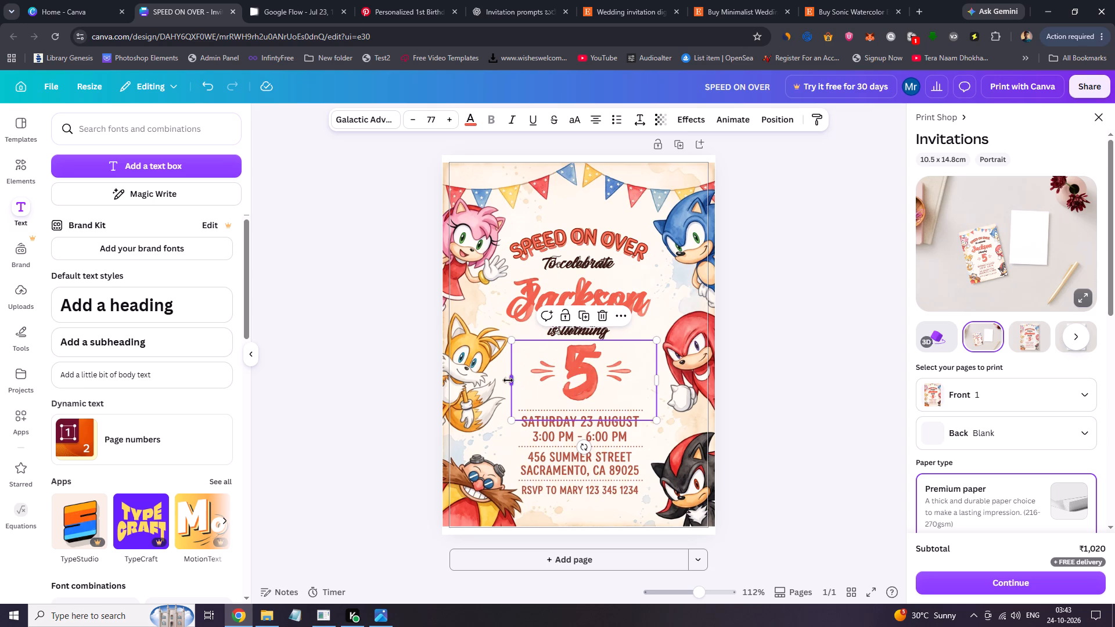
Narrow the "5" text box to fit its digit more closely and move it back over the original 5.
left_click_drag(511, 380, 557, 382)
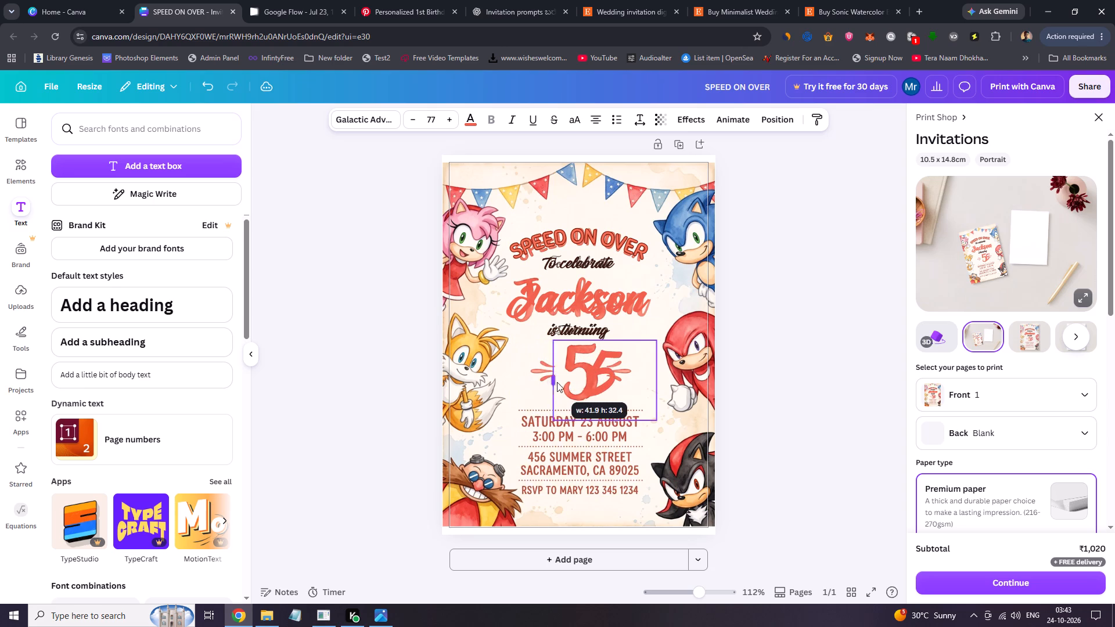
left_click_drag(557, 382, 570, 384)
left_click(612, 386)
left_click_drag(612, 386, 584, 386)
left_click(747, 388)
left_click_drag(625, 374, 596, 373)
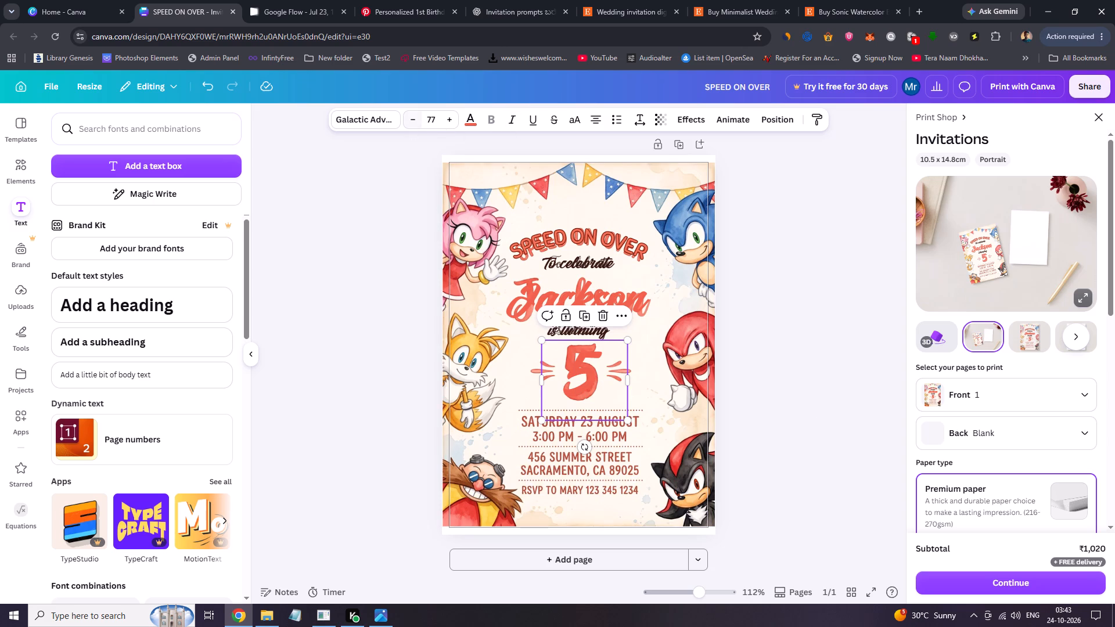
Increase the "5" text to font size 86 and nudge it slightly so it covers the original 5.
left_click(446, 127)
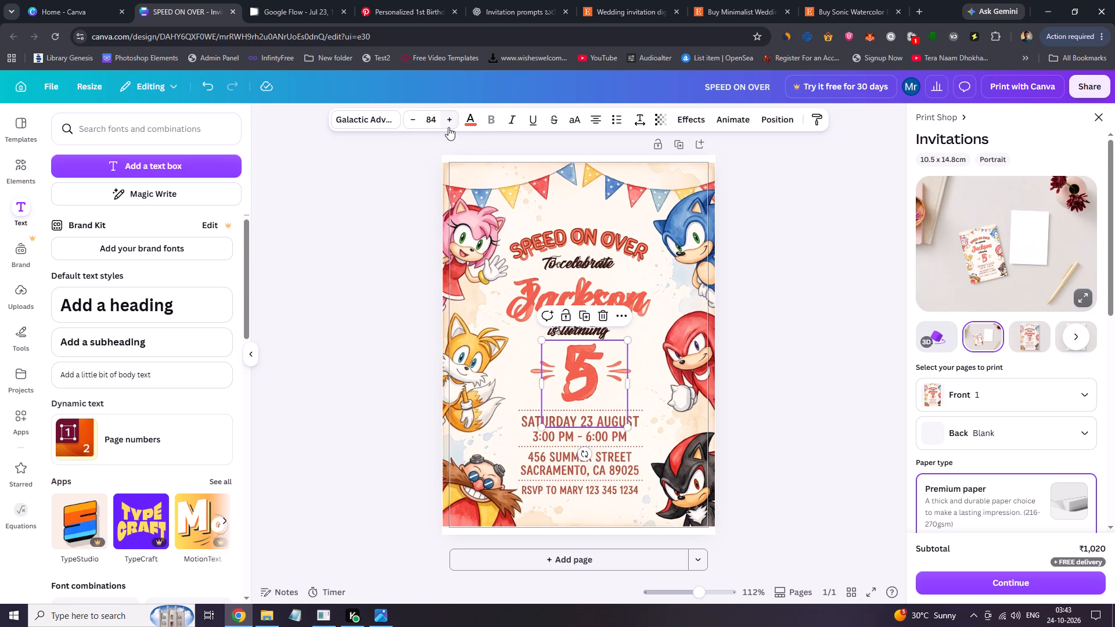
left_click(588, 374)
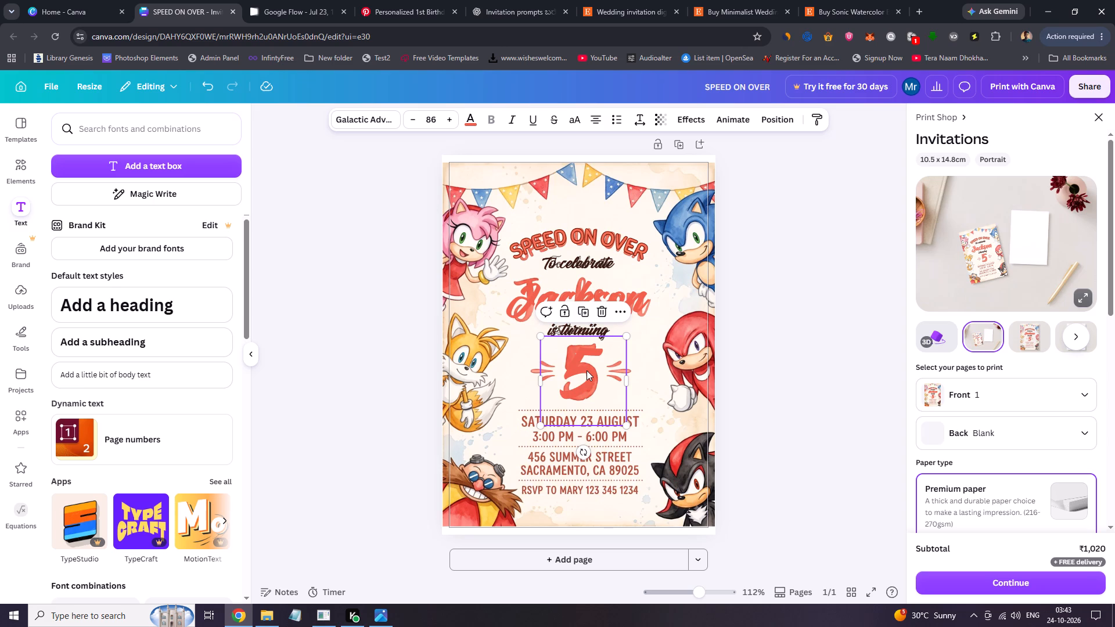
left_click(783, 426)
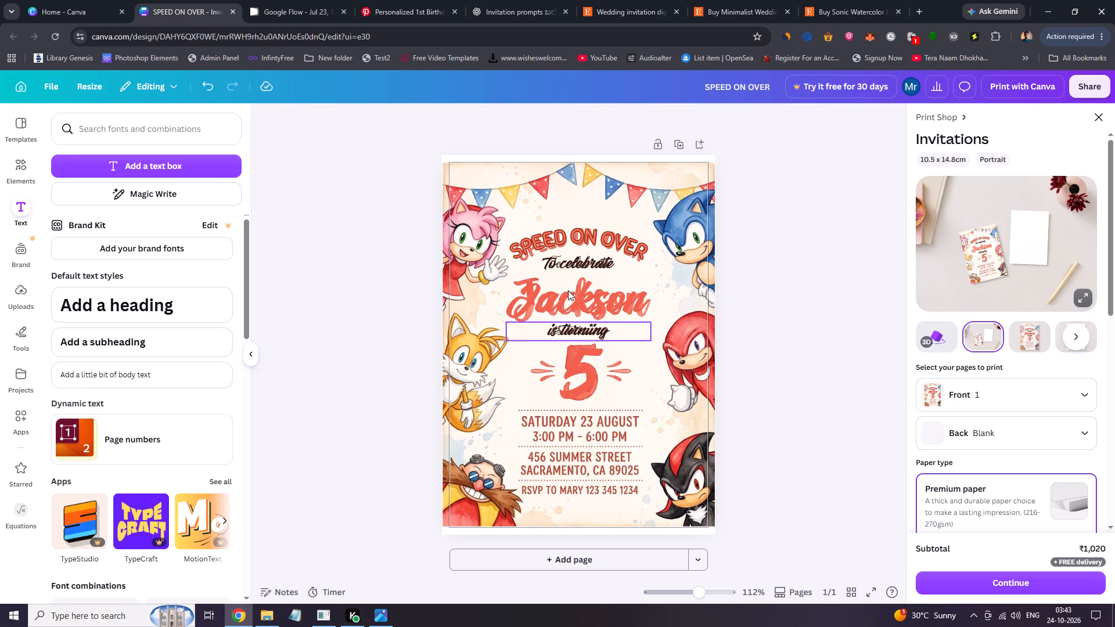
Duplicate the curved "SPEED ON OVER" heading and move the copy down over the date and time lines.
left_click(570, 240)
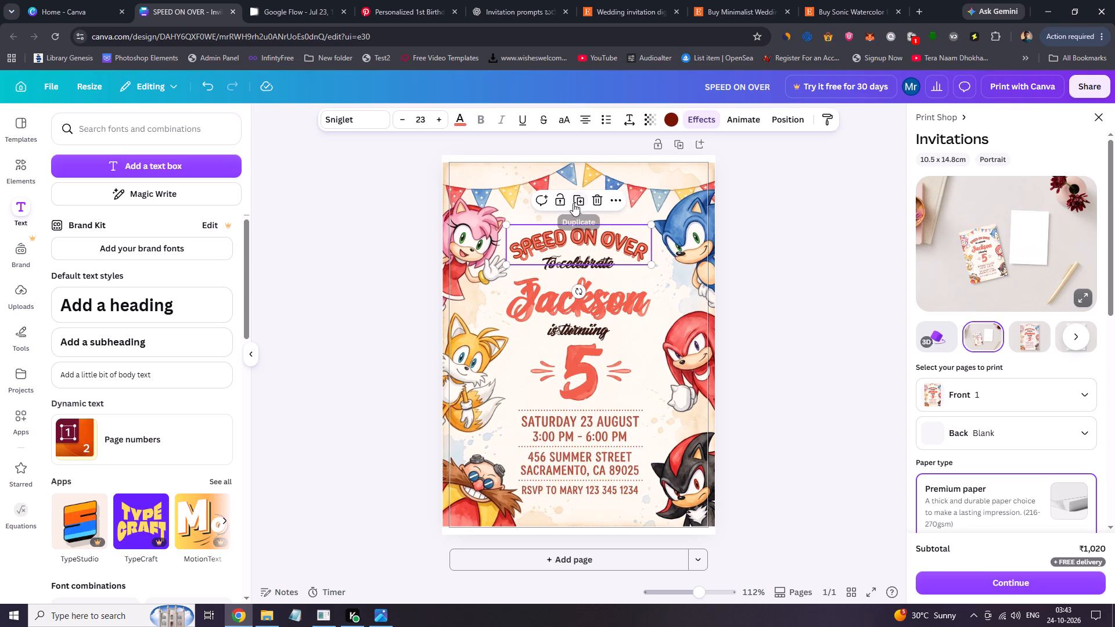
left_click(574, 203)
left_click_drag(584, 243, 584, 397)
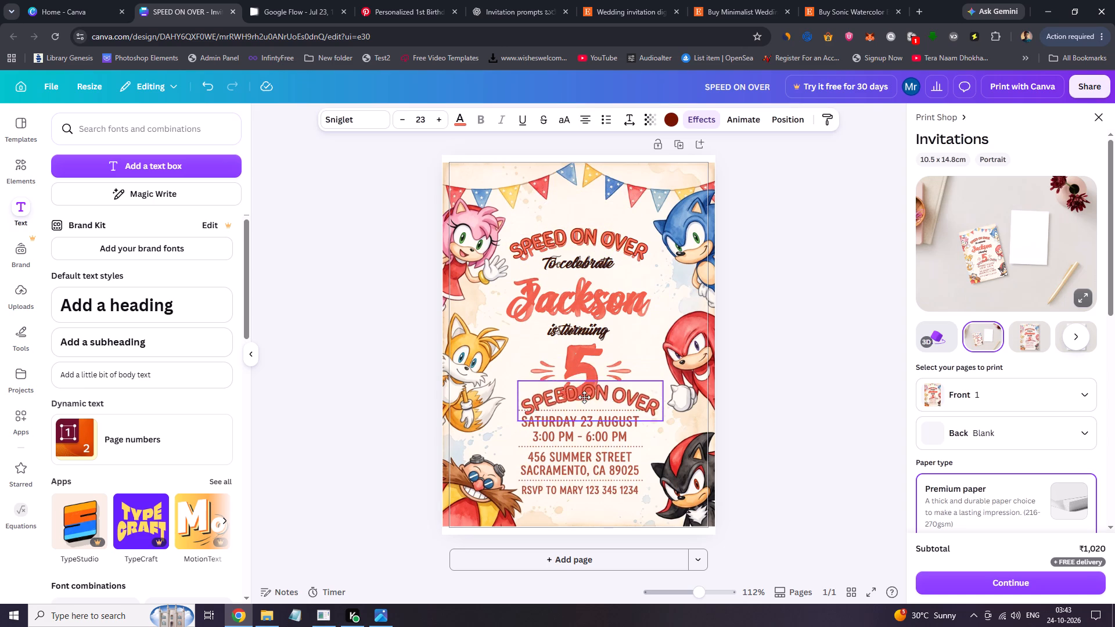
left_click_drag(584, 397, 581, 416)
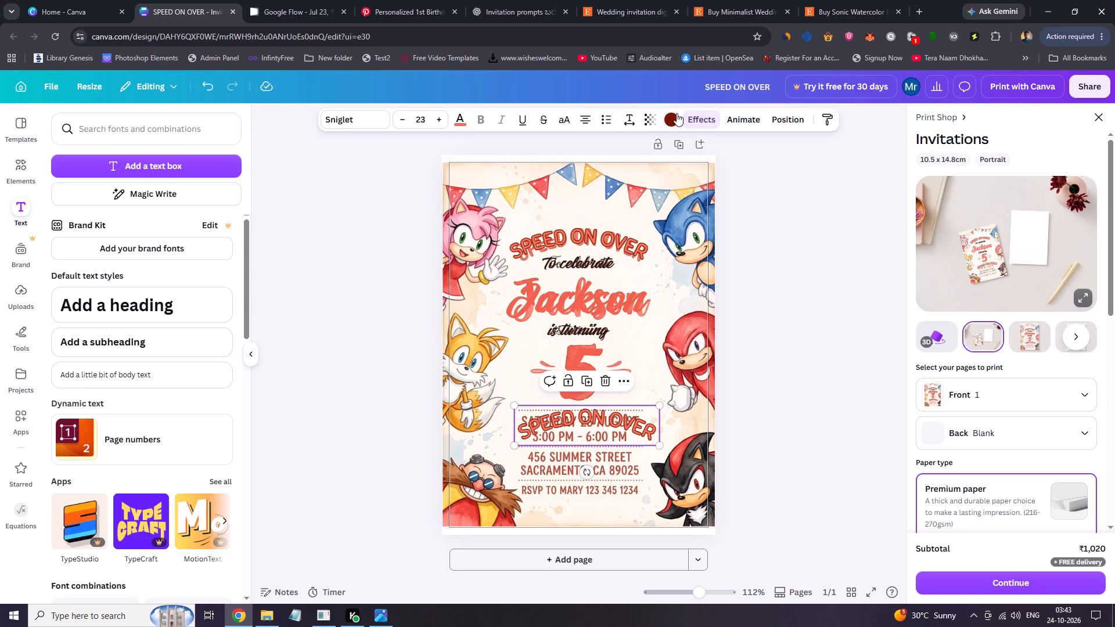
Remove the curve effect from the duplicated "SPEED ON OVER" text so it runs straight.
left_click(700, 124)
left_click(89, 146)
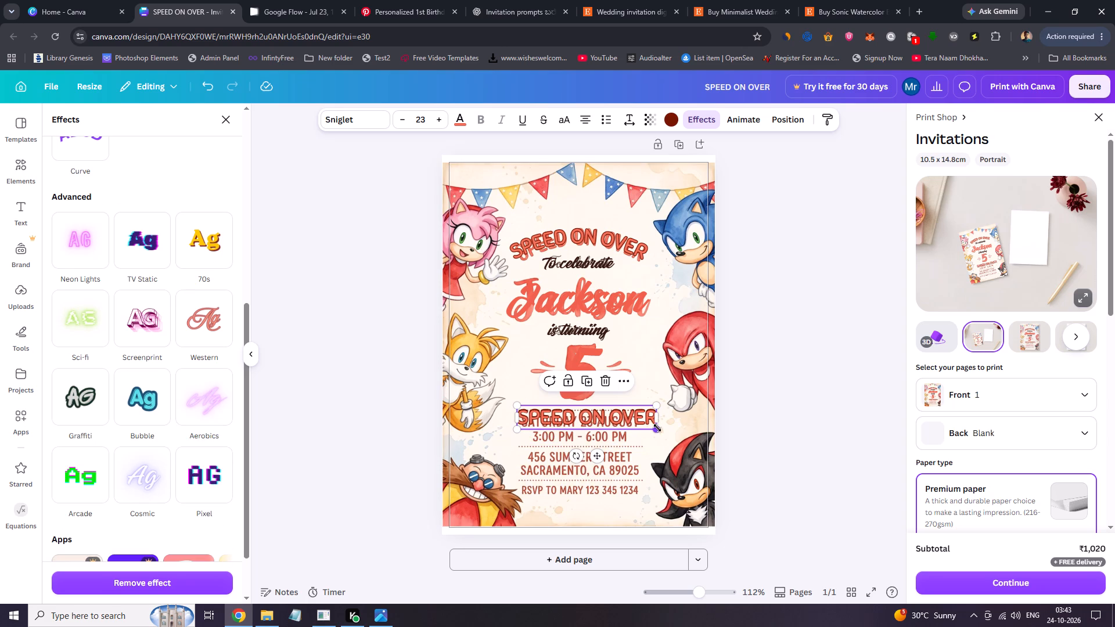
Shrink the straight "SPEED ON OVER" copy to font size 18.9.
left_click_drag(654, 428, 654, 427)
left_click_drag(654, 427, 631, 420)
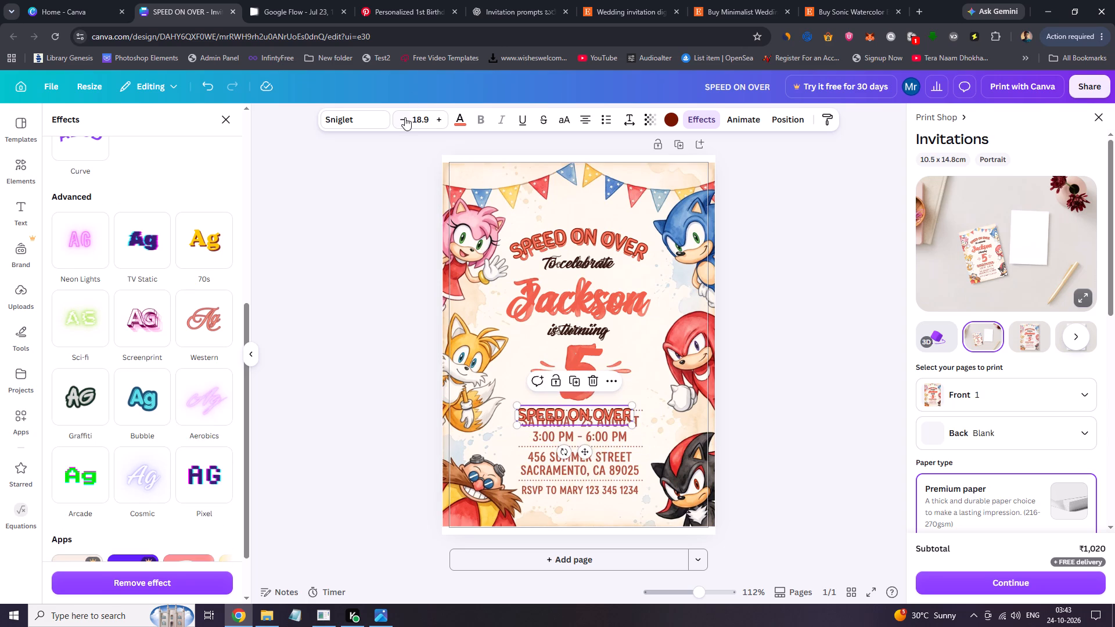
double_click(405, 118)
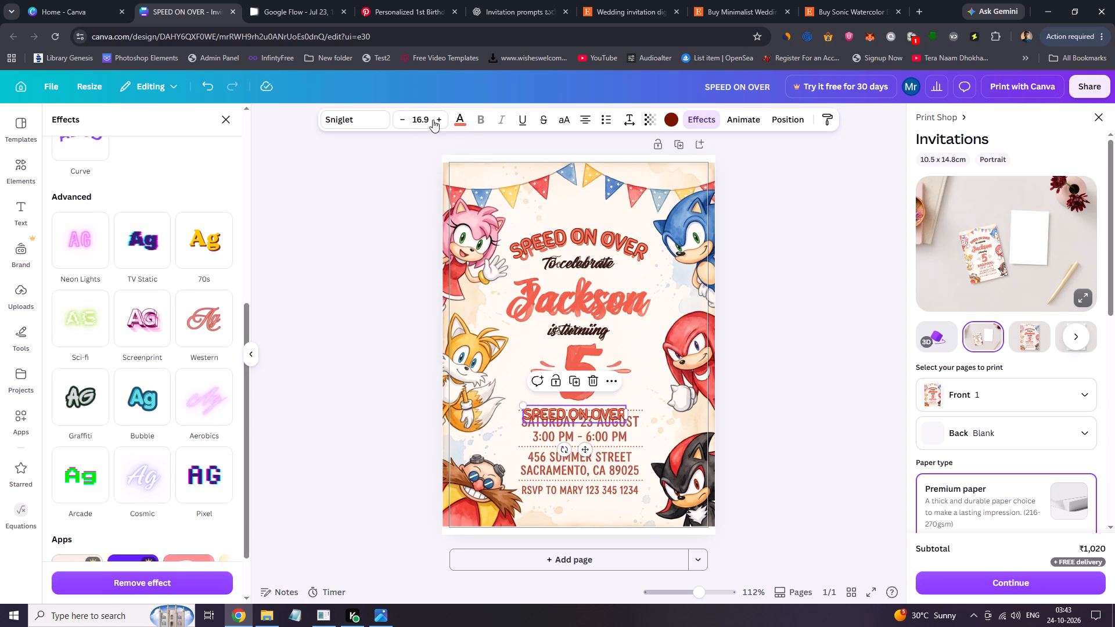
triple_click(441, 123)
double_click(441, 123)
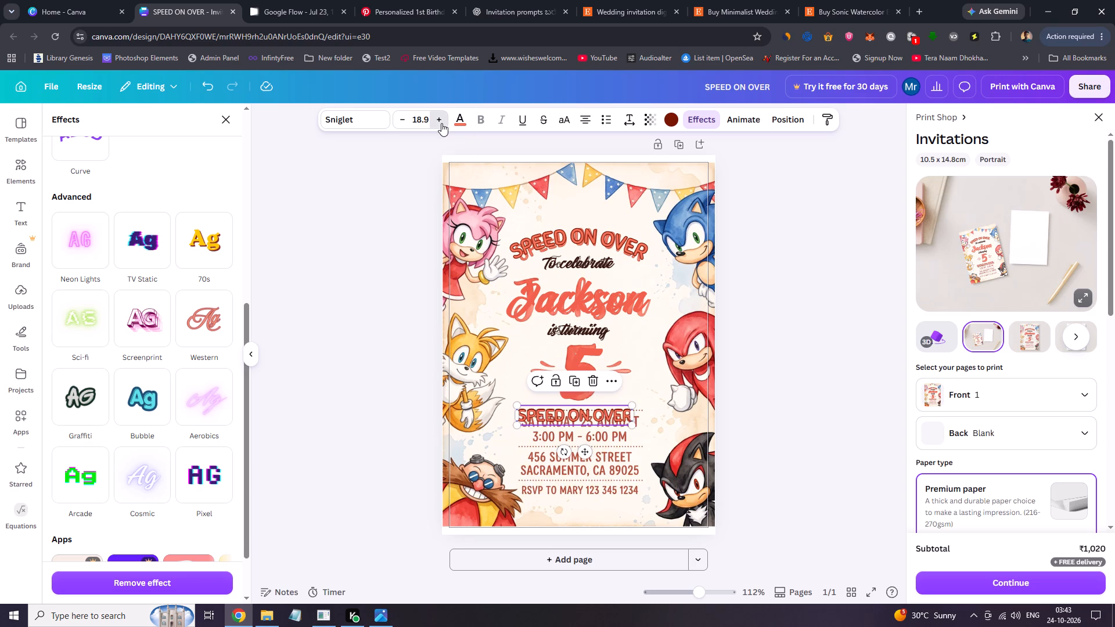
triple_click(404, 118)
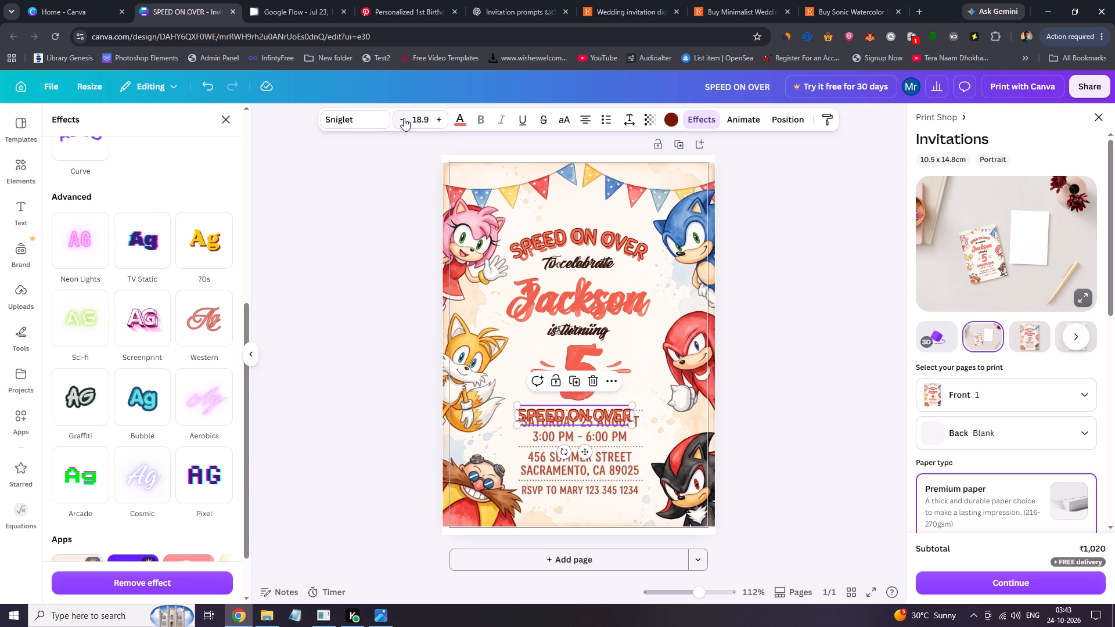
Move the straight "SPEED ON OVER" copy to just above the original "SATURDAY 23 AUGUST" line, centred on the page.
left_click_drag(556, 415, 557, 423)
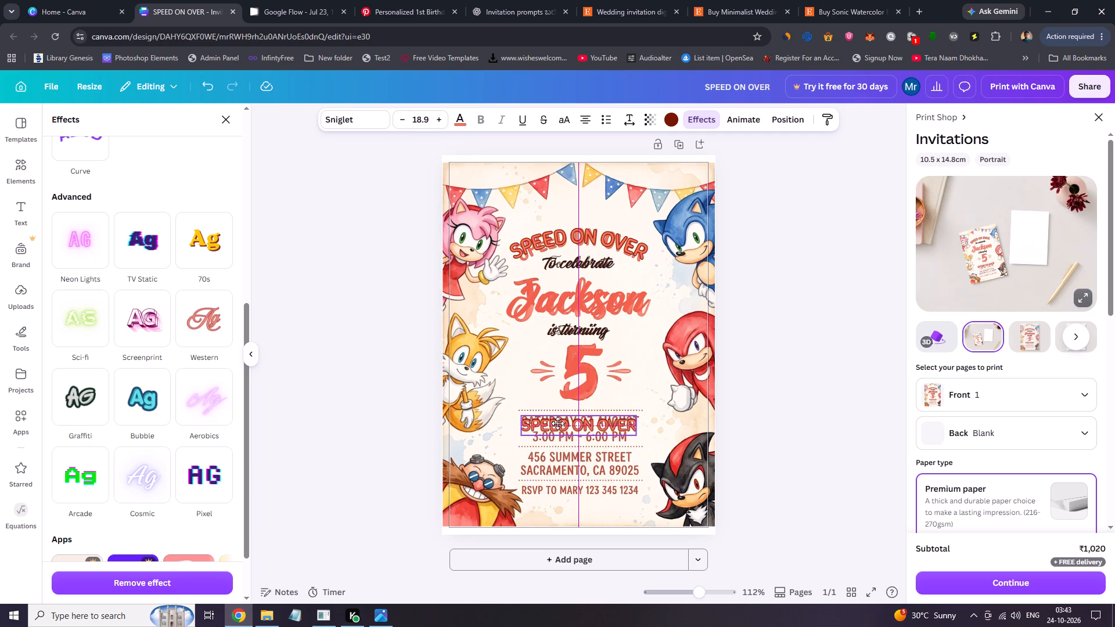
left_click_drag(557, 423, 559, 420)
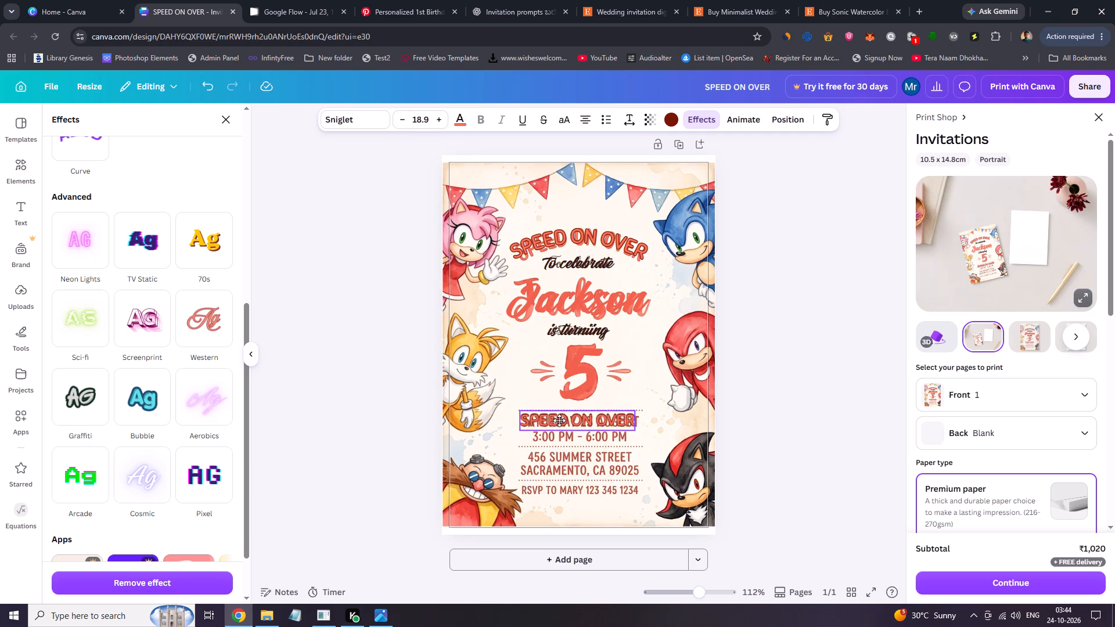
left_click_drag(559, 420, 558, 403)
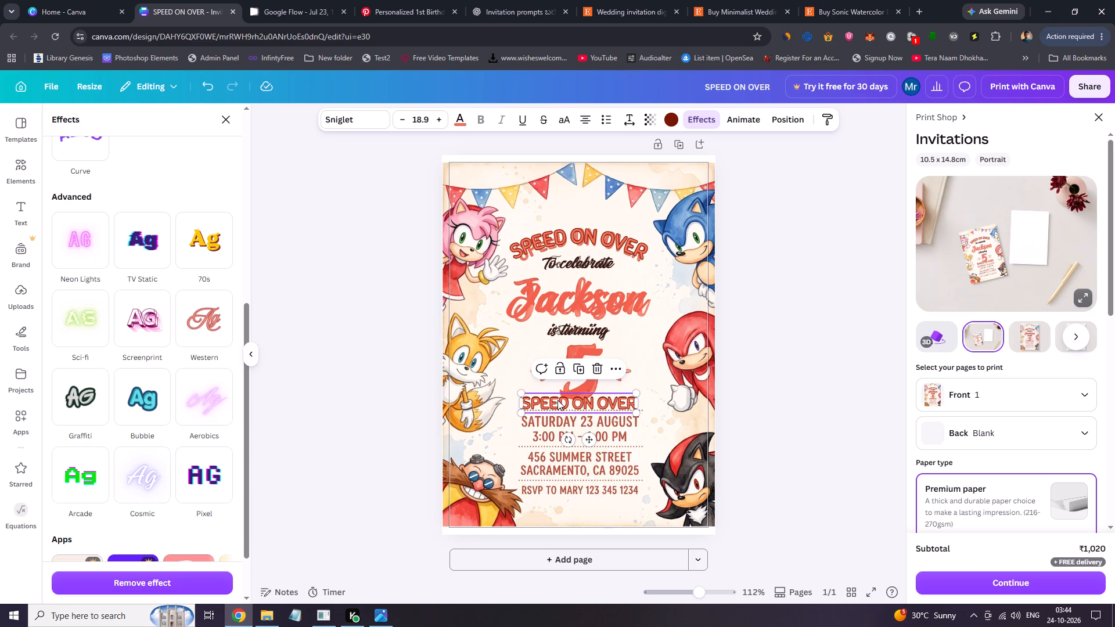
Replace the straight copy's wording with "SATURDAY 23 Aug".
double_click(557, 400)
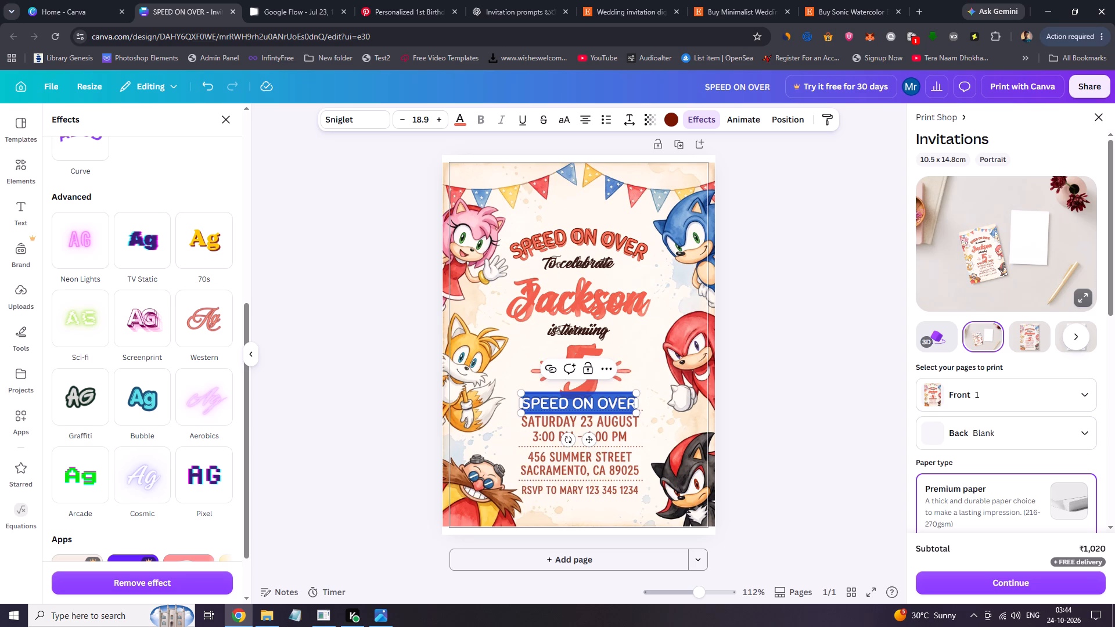
type("SAT")
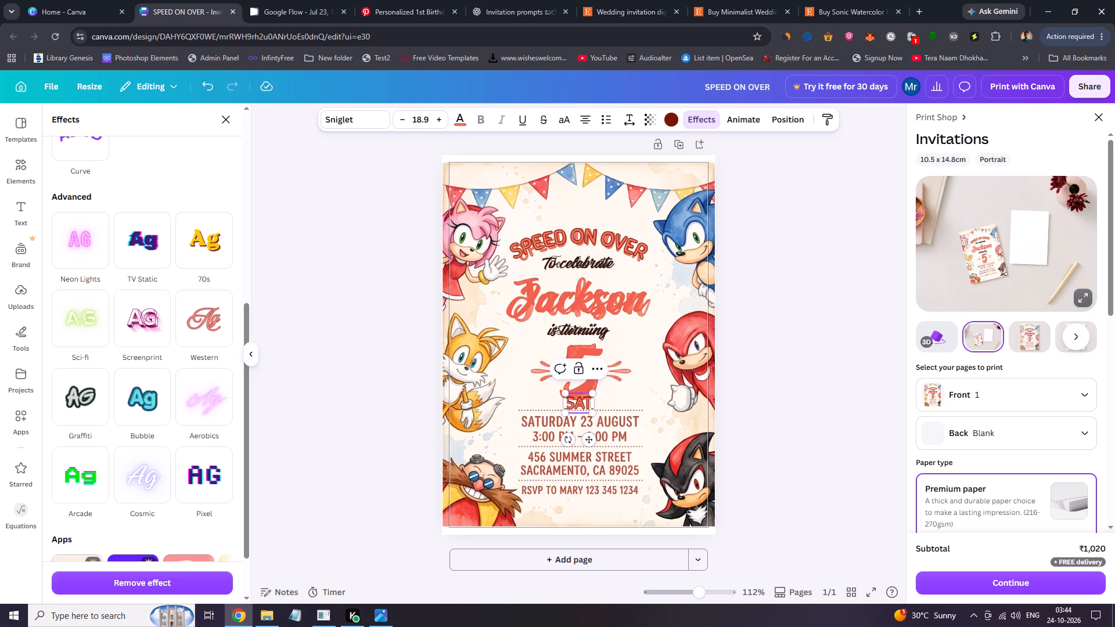
type("URDAY")
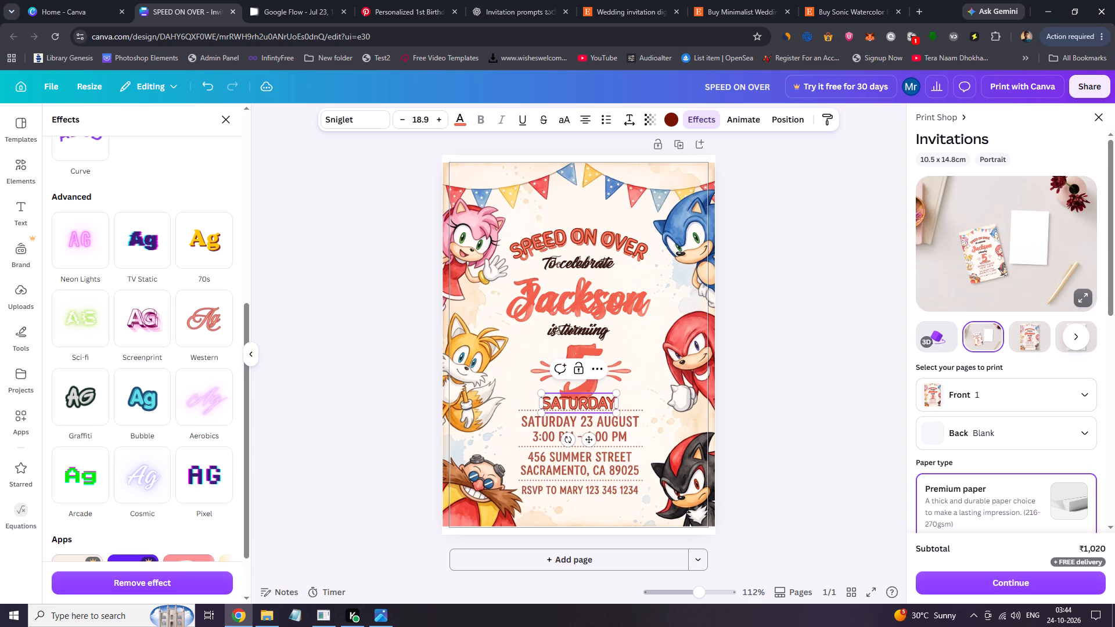
key("space")
type("23 Aug")
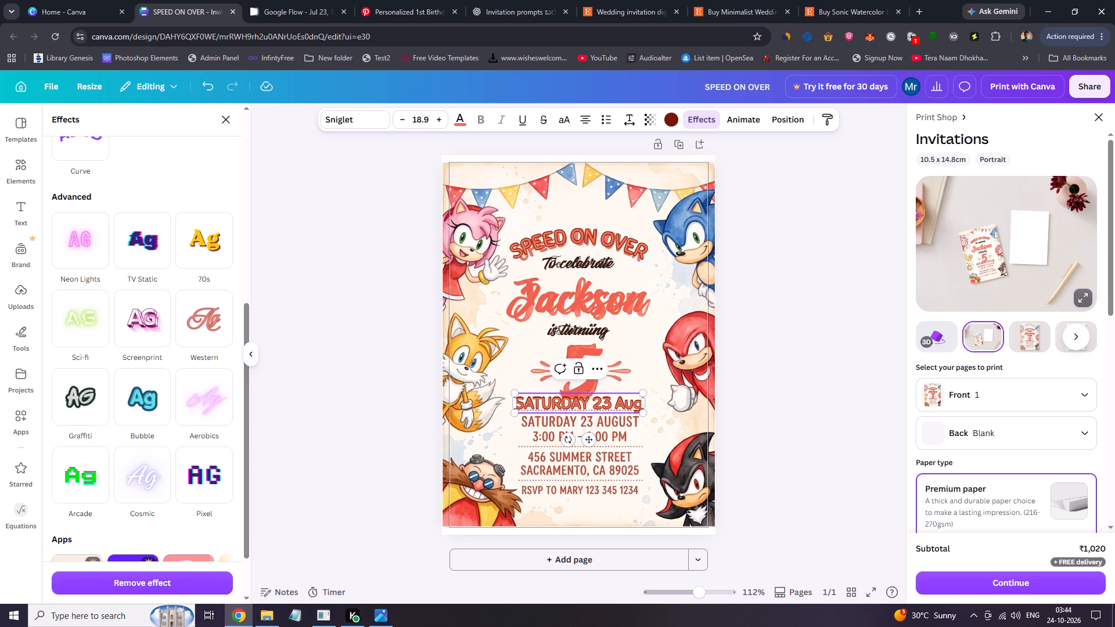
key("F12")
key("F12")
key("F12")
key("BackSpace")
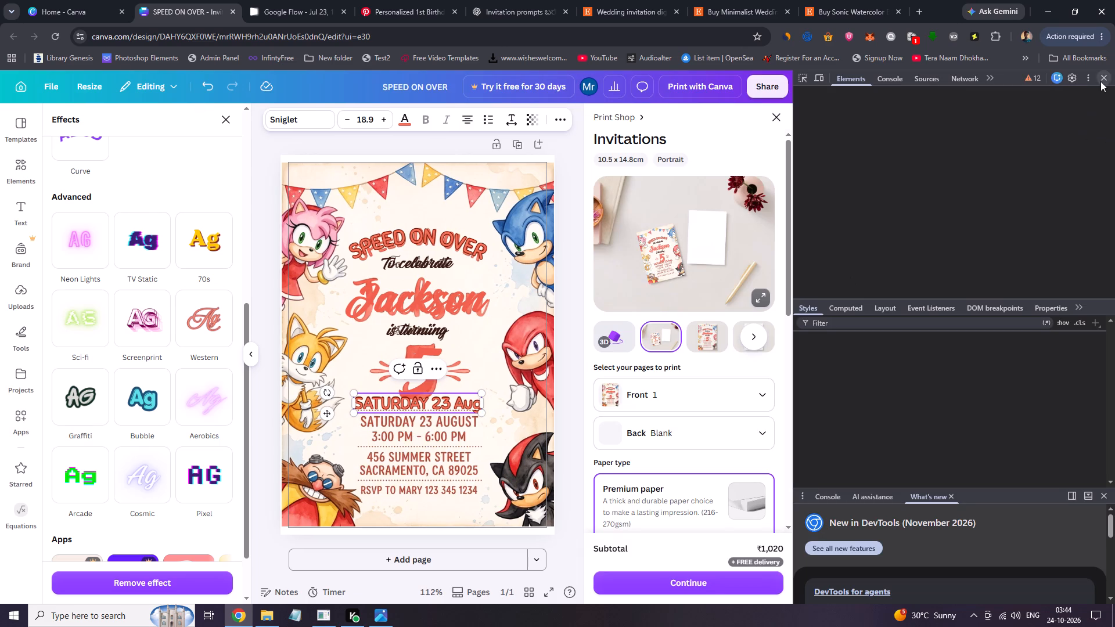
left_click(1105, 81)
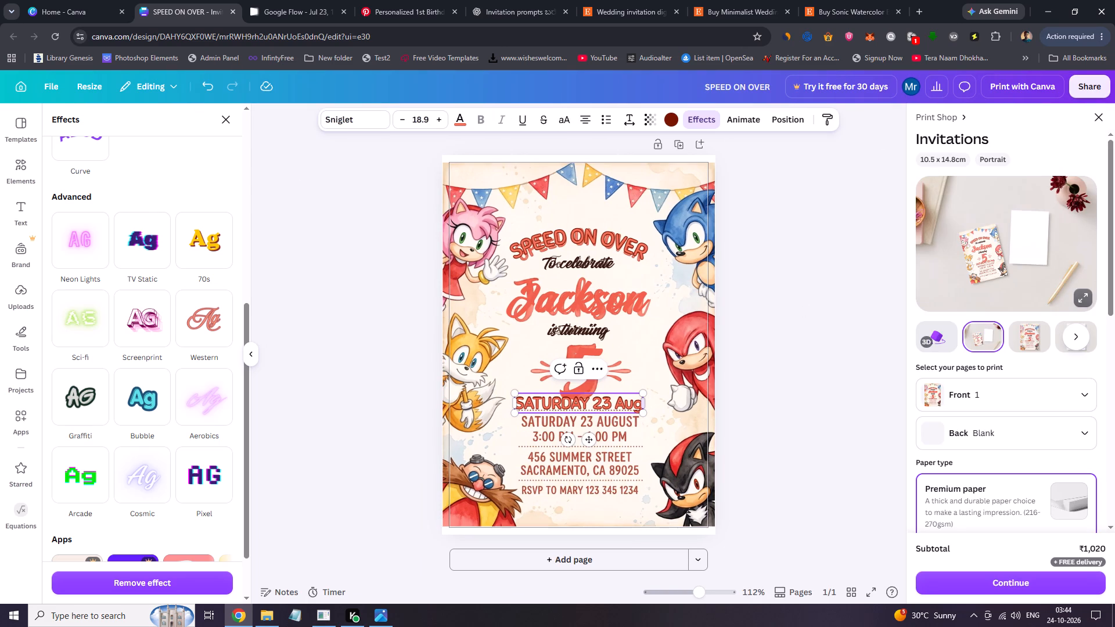
Replace "Aug" in the new date text with "AUGUST".
double_click(636, 404)
type("AUGUST")
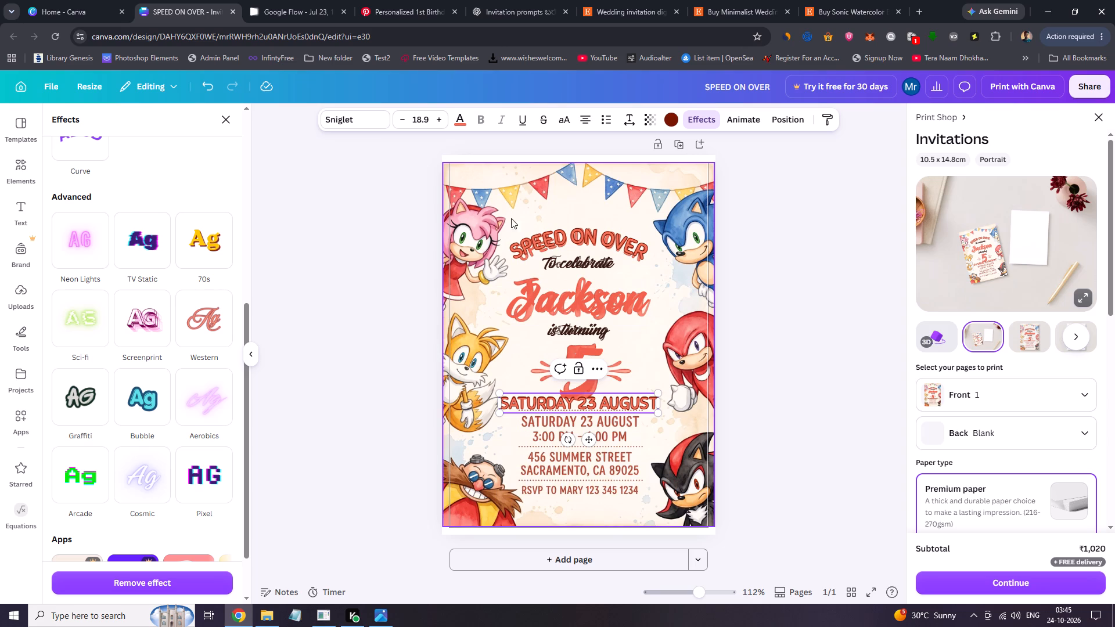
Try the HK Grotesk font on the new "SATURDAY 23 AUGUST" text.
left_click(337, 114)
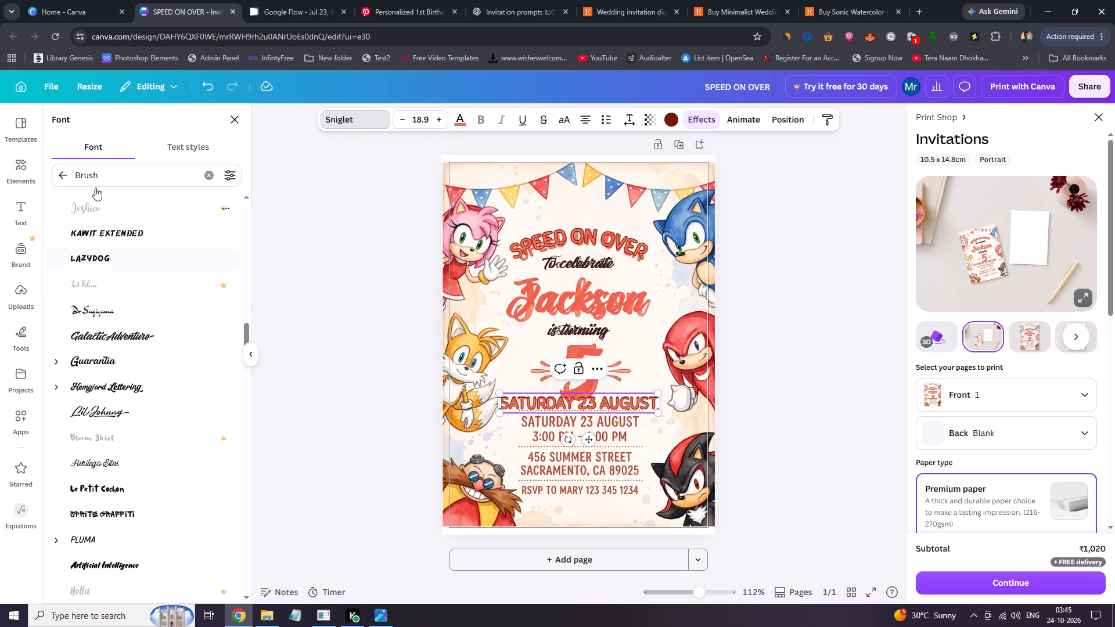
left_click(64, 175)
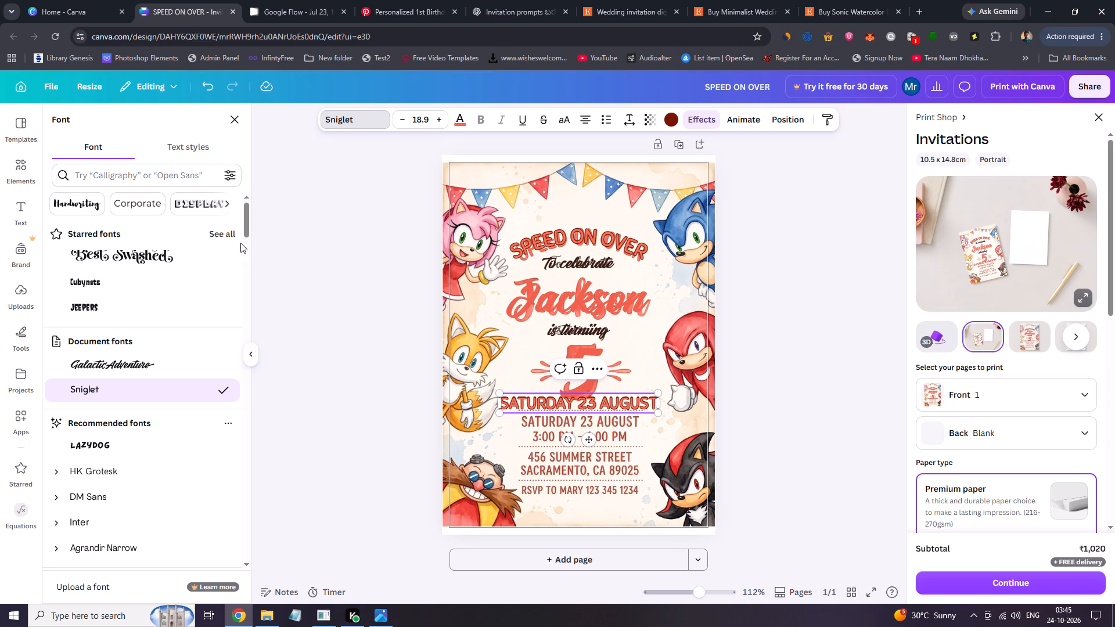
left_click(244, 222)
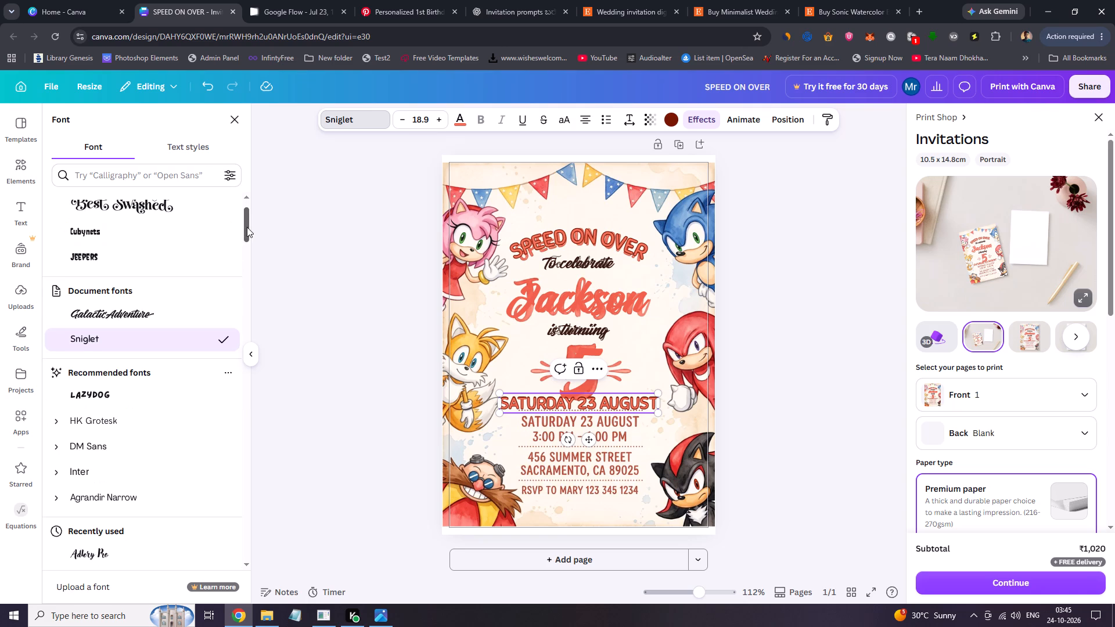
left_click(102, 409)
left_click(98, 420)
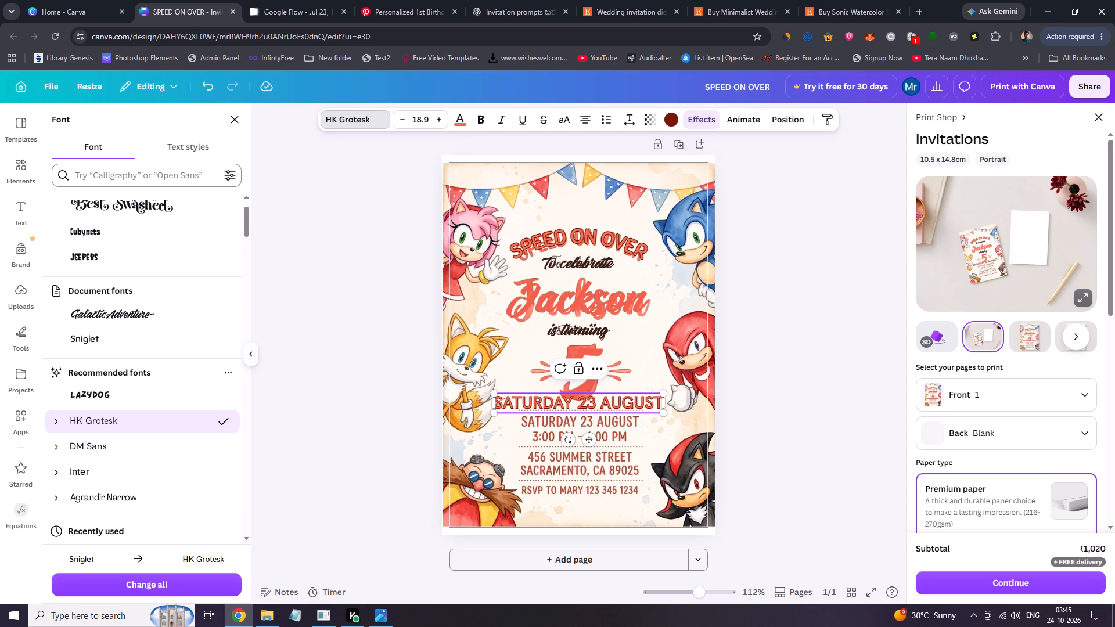
Narrow the font choices to the Rounded category for the new date text.
left_click(189, 152)
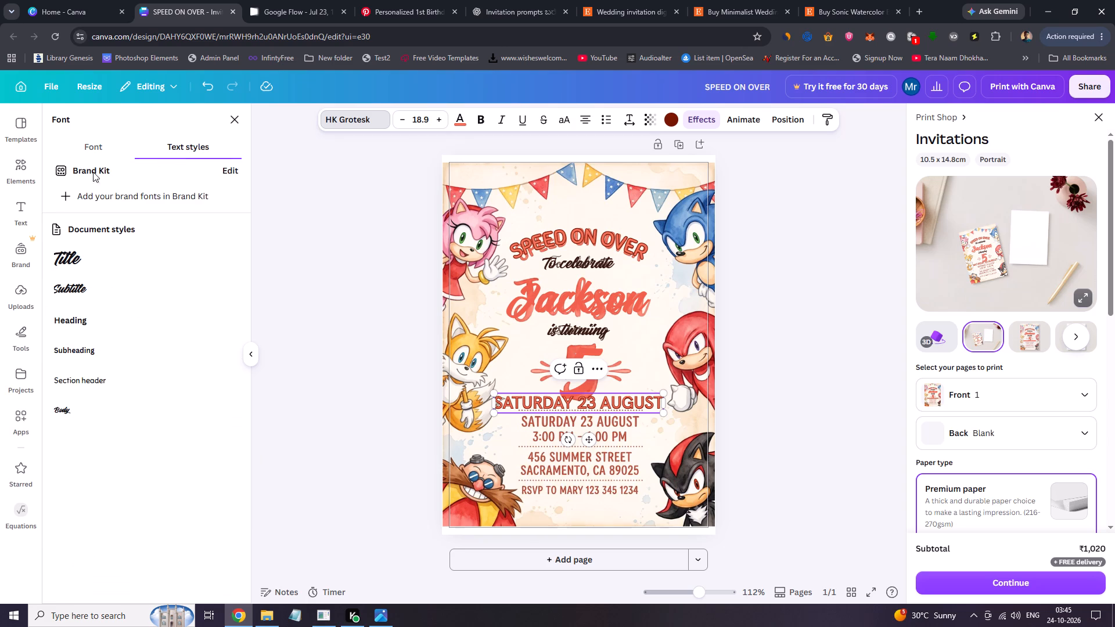
left_click(86, 150)
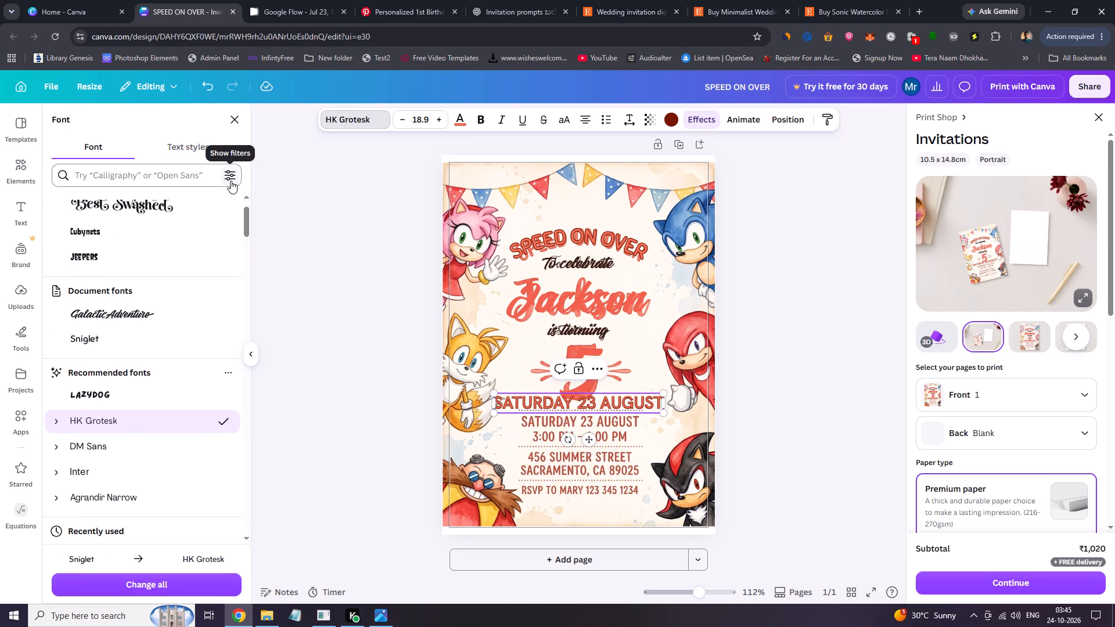
left_click_drag(246, 218, 249, 196)
double_click(224, 204)
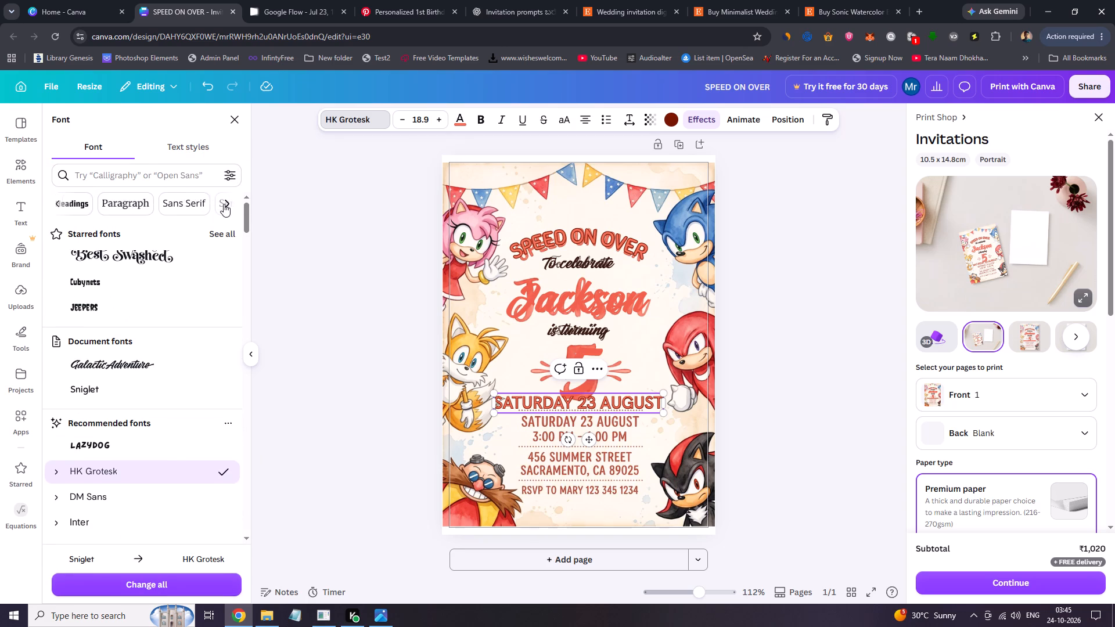
left_click(76, 204)
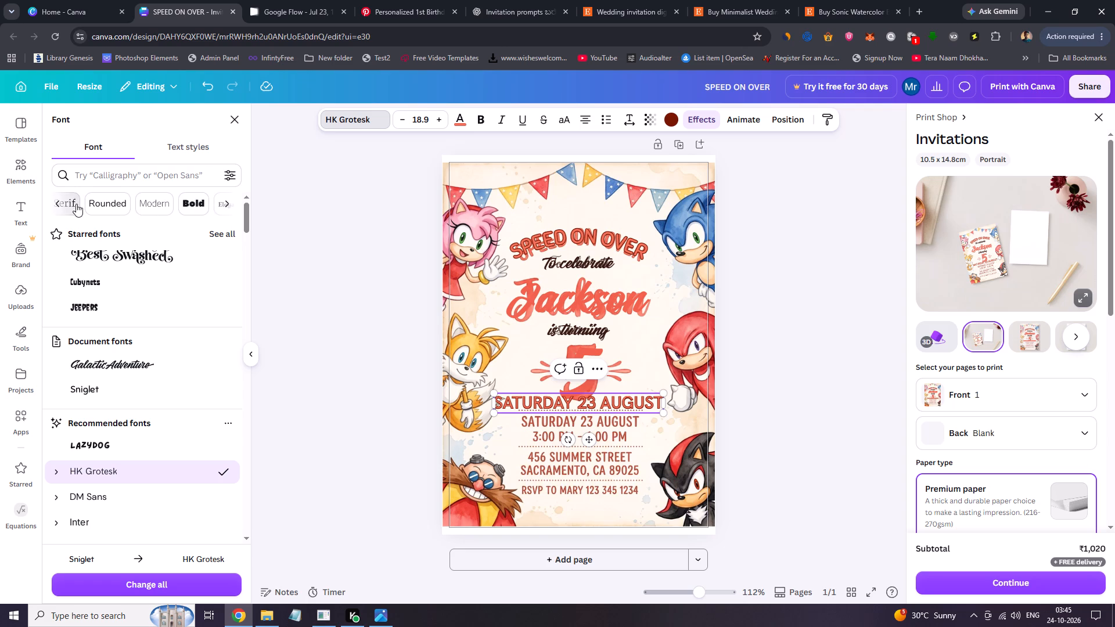
left_click(56, 178)
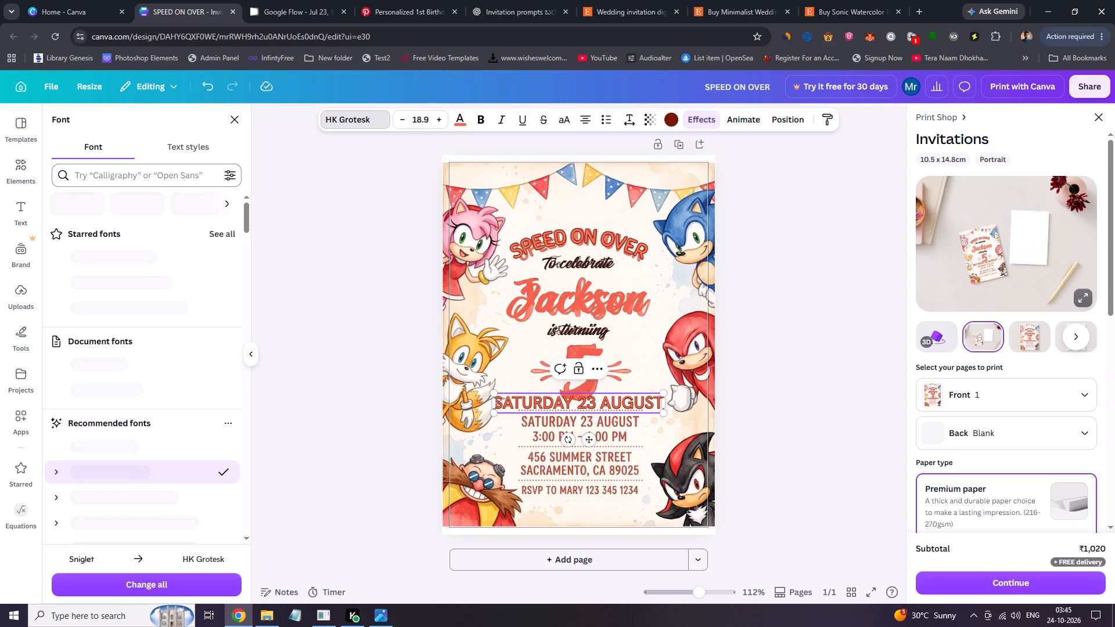
left_click(229, 199)
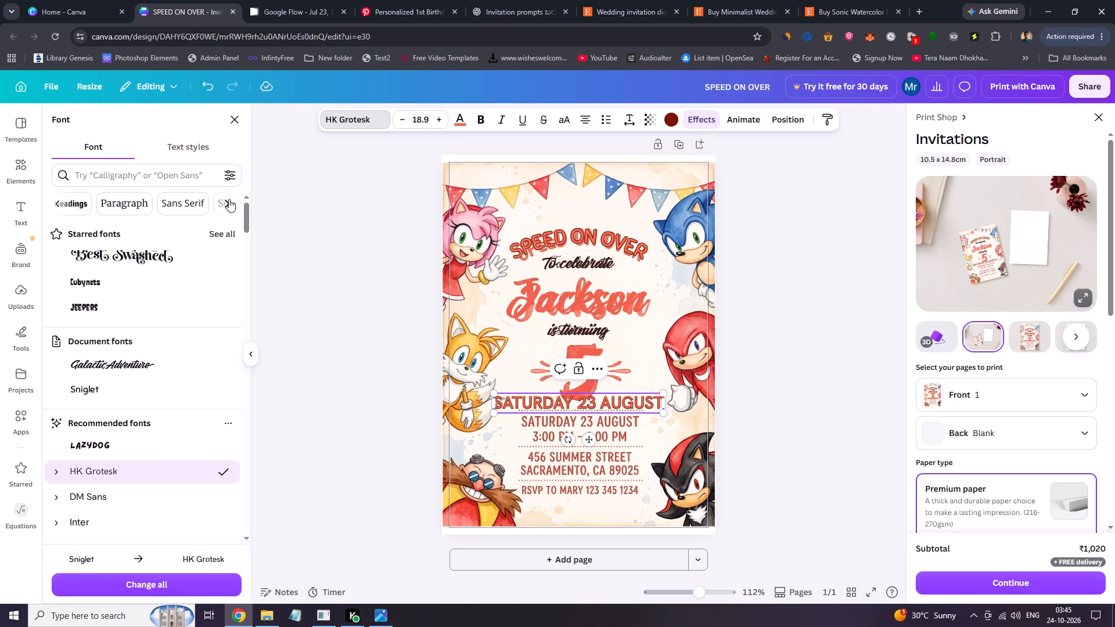
left_click(225, 204)
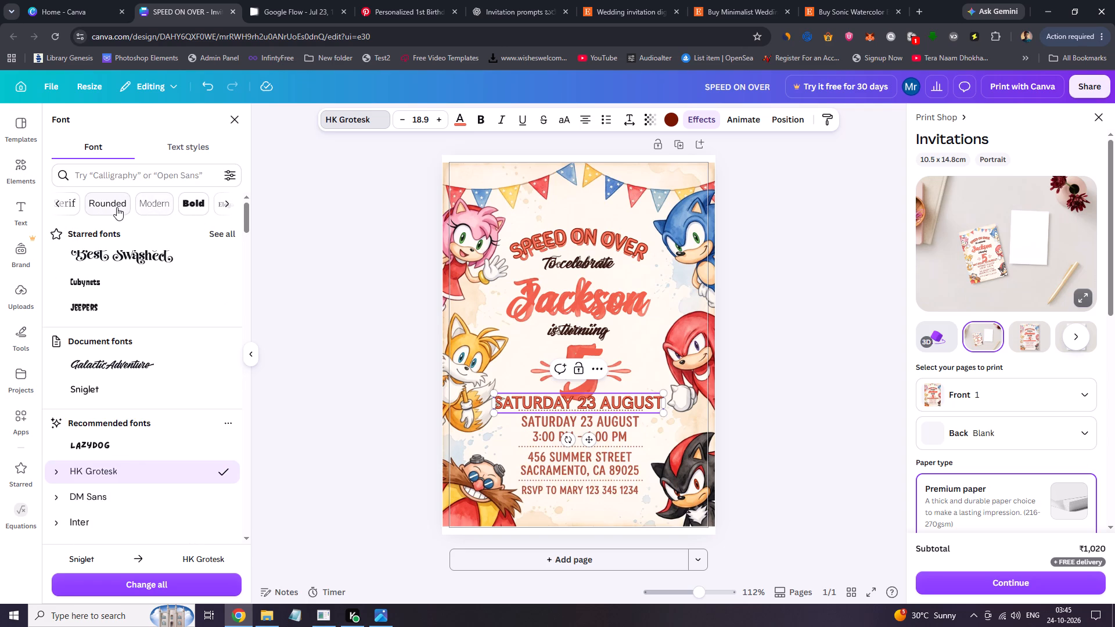
left_click(116, 207)
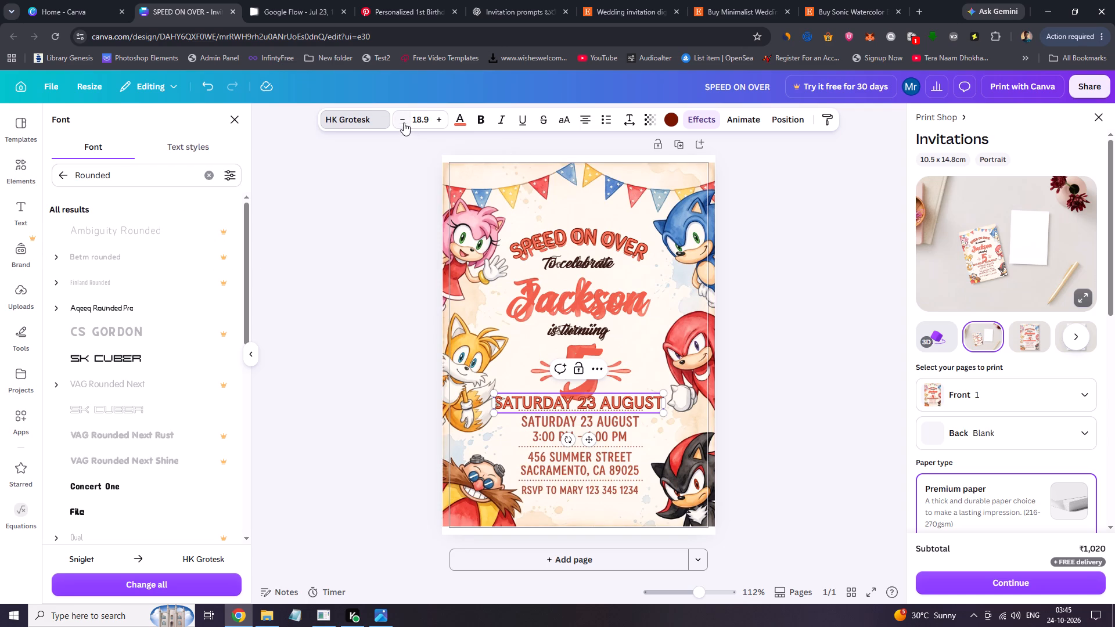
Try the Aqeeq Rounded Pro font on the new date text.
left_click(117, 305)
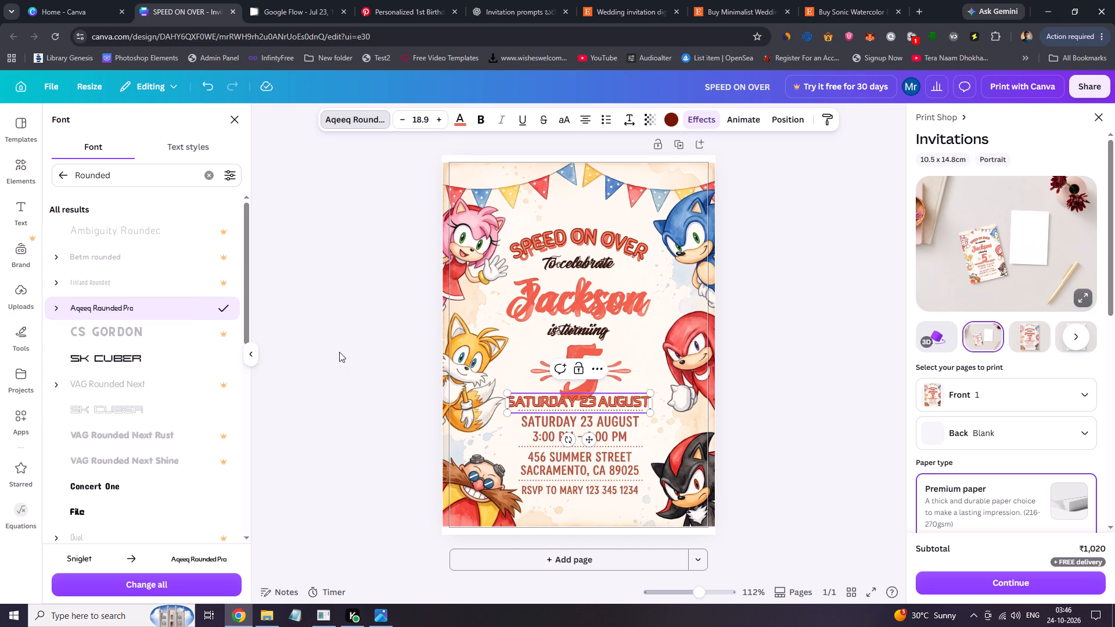
Move the new date text down over the original "SATURDAY 23 AUGUST" line.
left_click_drag(589, 438, 591, 446)
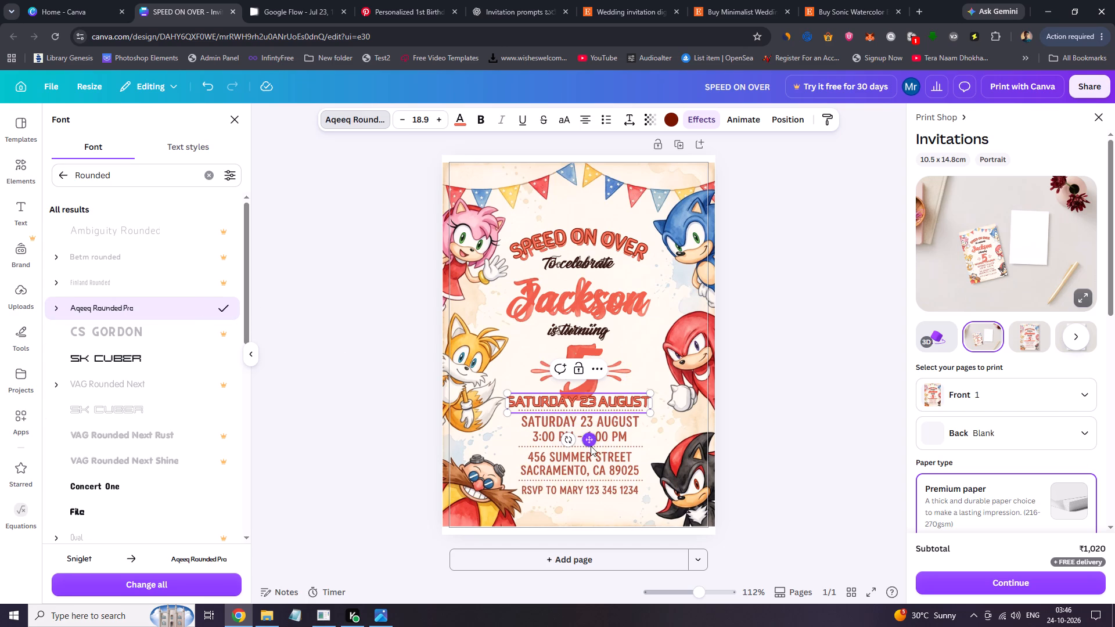
left_click_drag(591, 446, 591, 457)
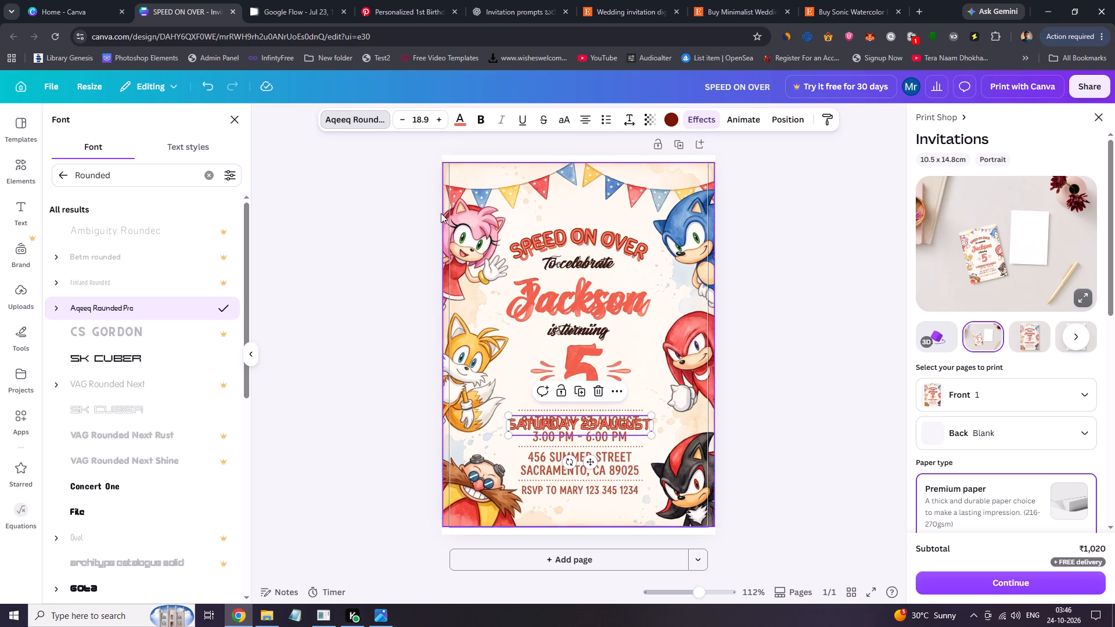
Reduce the new date text's font size to 15.9 to fit the original line's width.
left_click(398, 121)
left_click(398, 121)
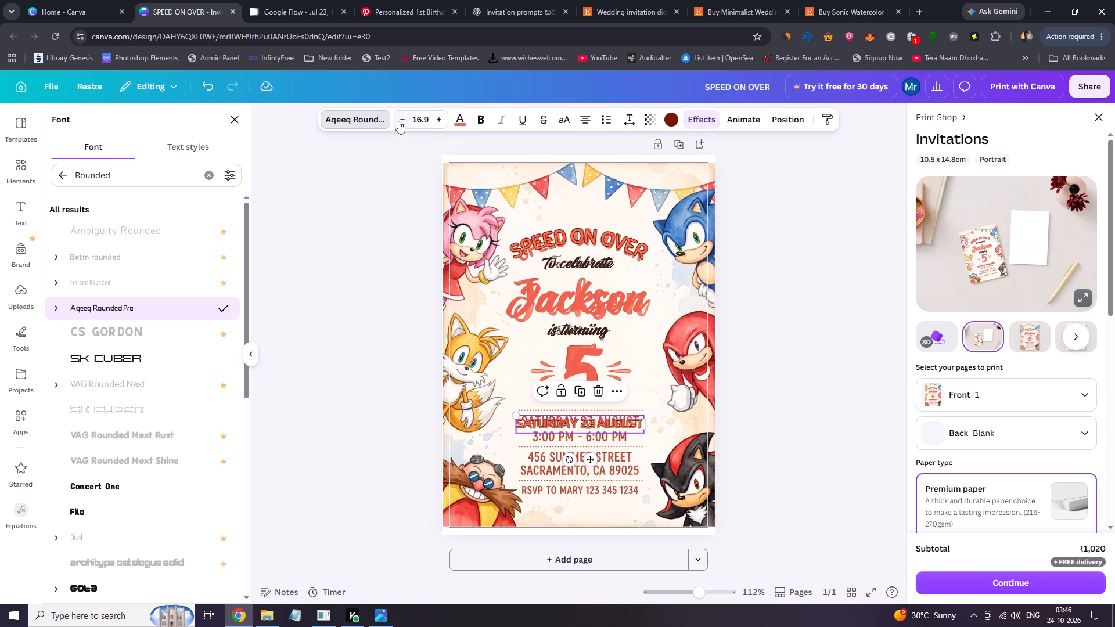
left_click(398, 121)
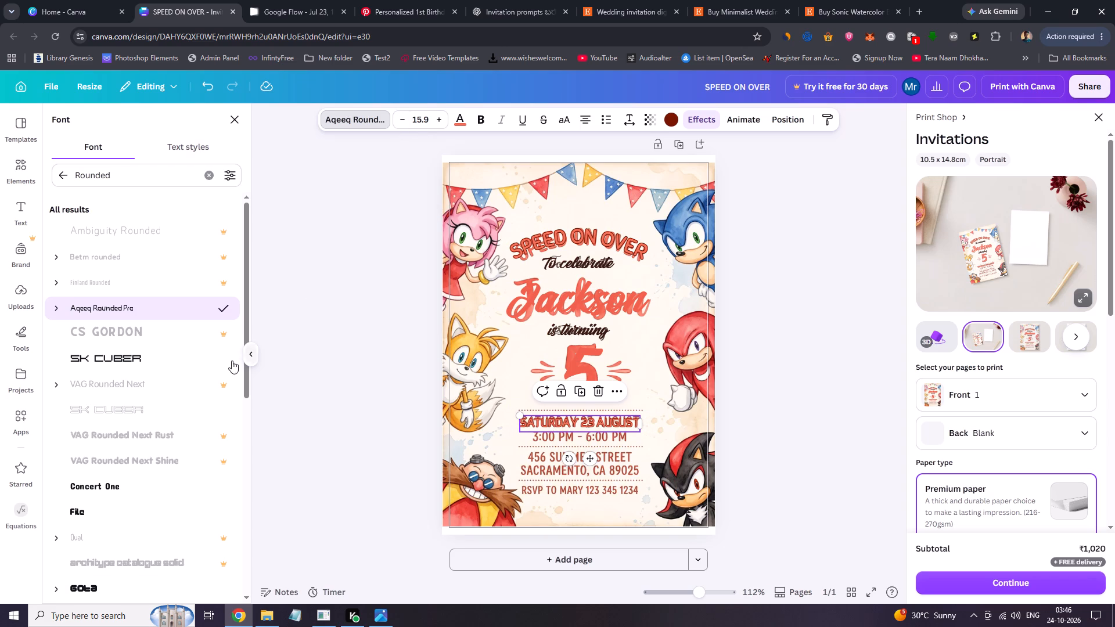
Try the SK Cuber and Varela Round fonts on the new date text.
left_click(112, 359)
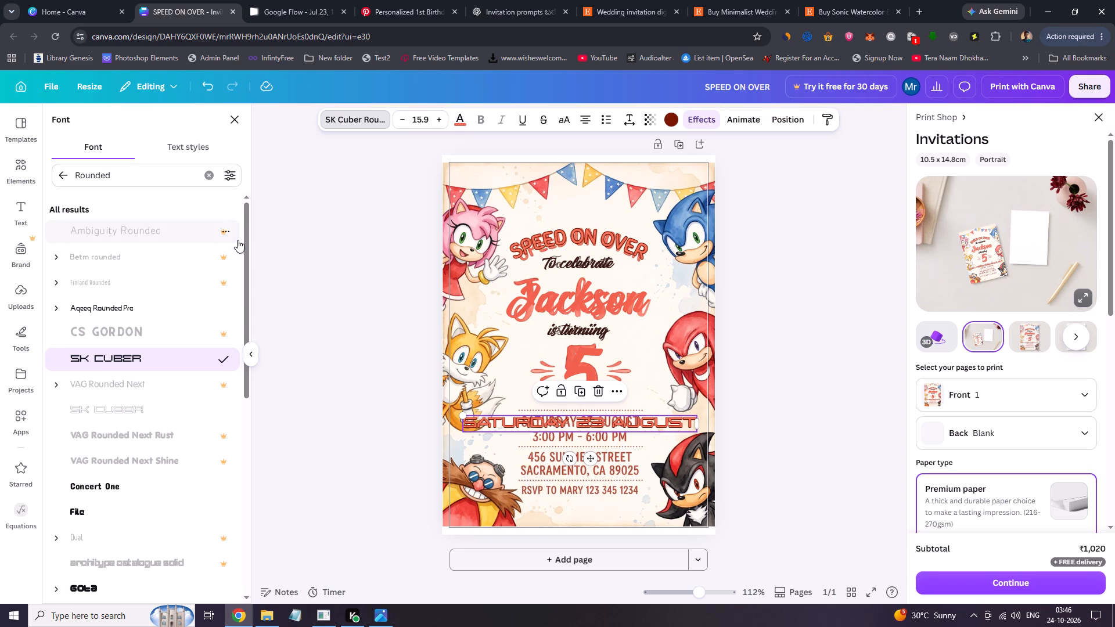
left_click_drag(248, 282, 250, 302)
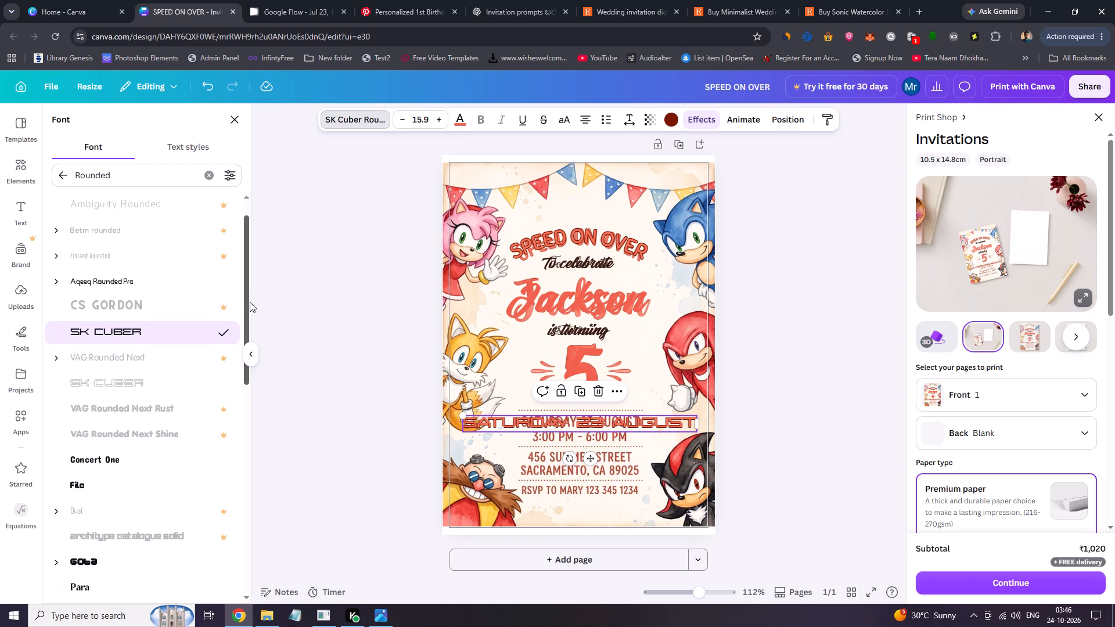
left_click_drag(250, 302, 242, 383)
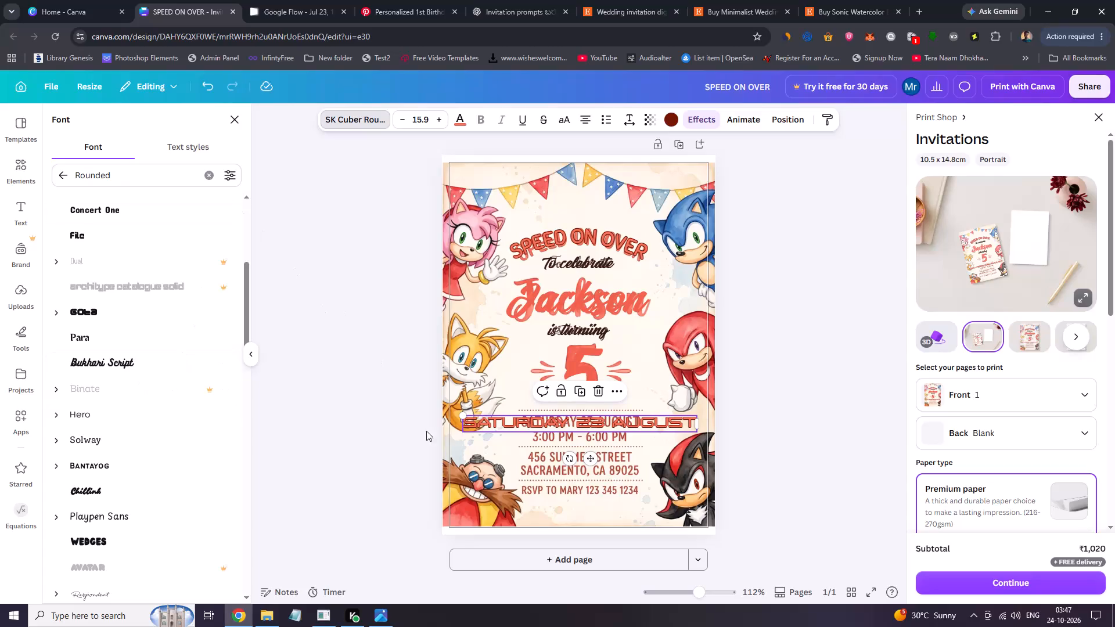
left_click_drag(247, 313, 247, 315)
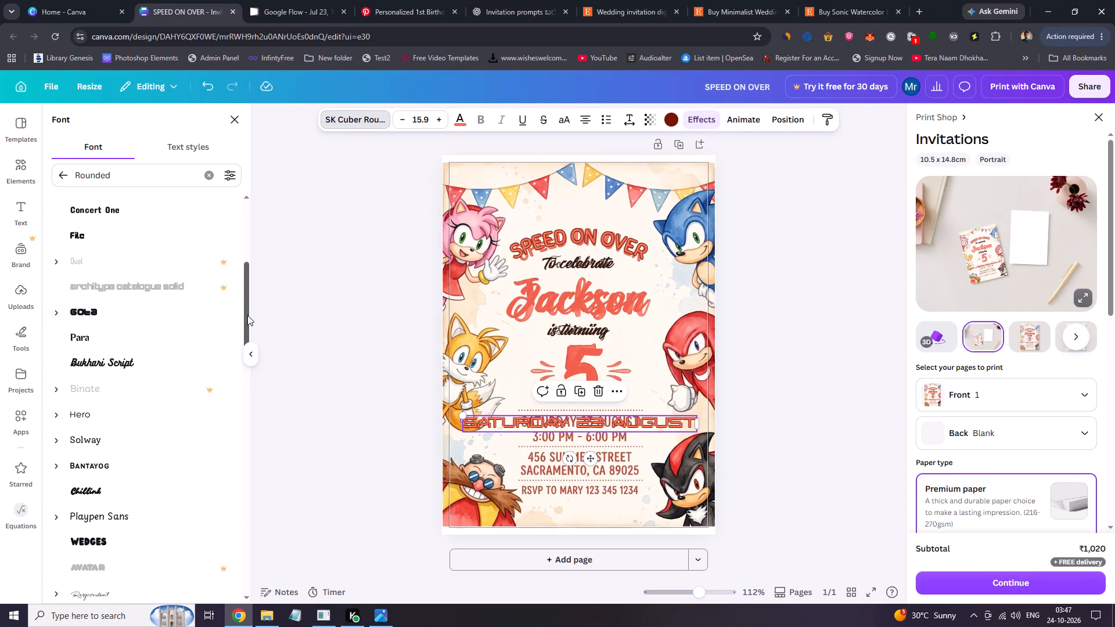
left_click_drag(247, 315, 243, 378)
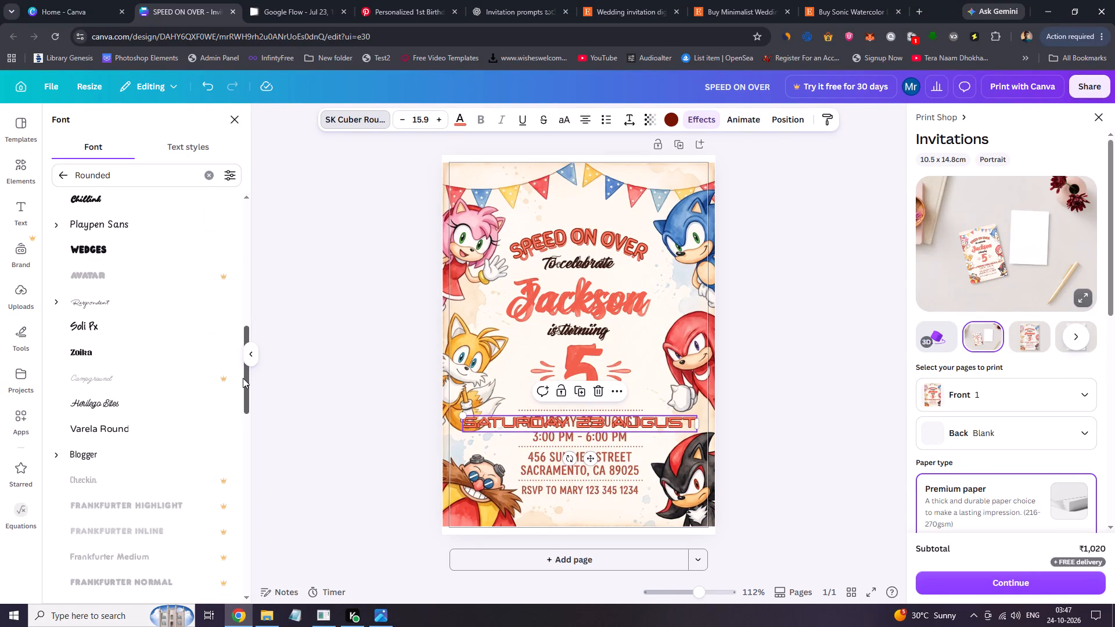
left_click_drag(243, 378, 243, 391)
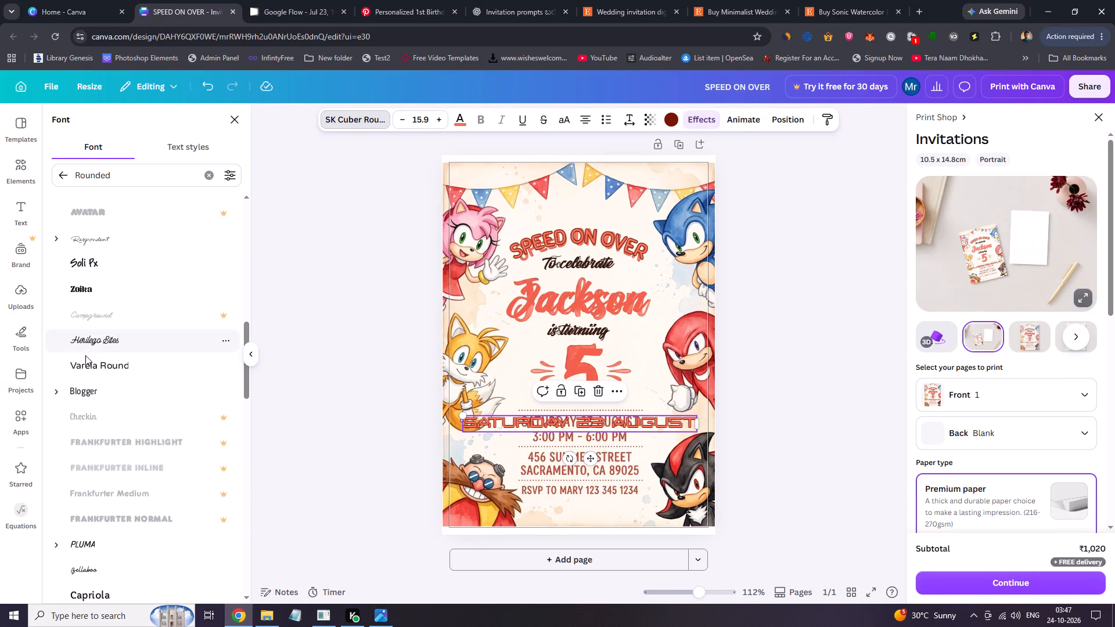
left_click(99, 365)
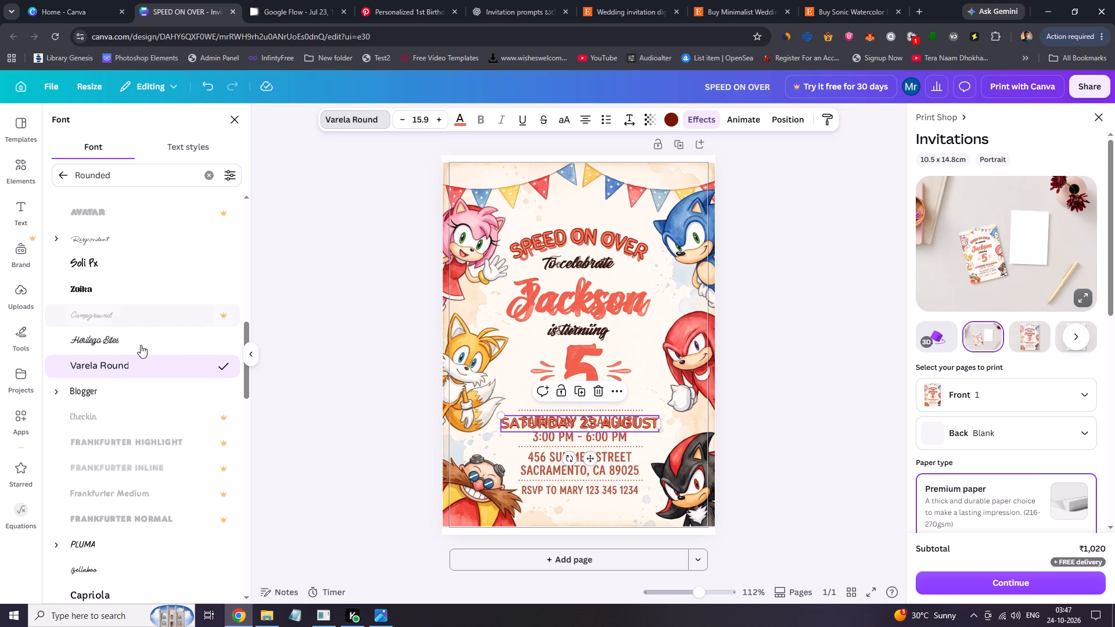
Set the new date text's font to Blogger.
left_click(100, 388)
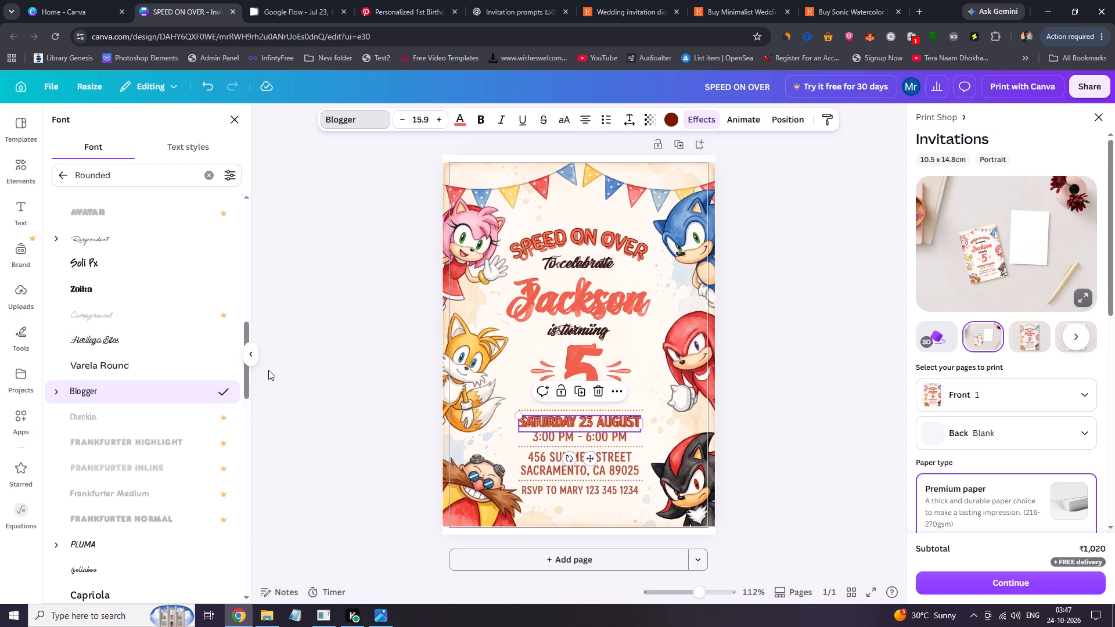
Nudge the new date text into alignment with the original "SATURDAY 23 AUGUST" line.
left_click(581, 421)
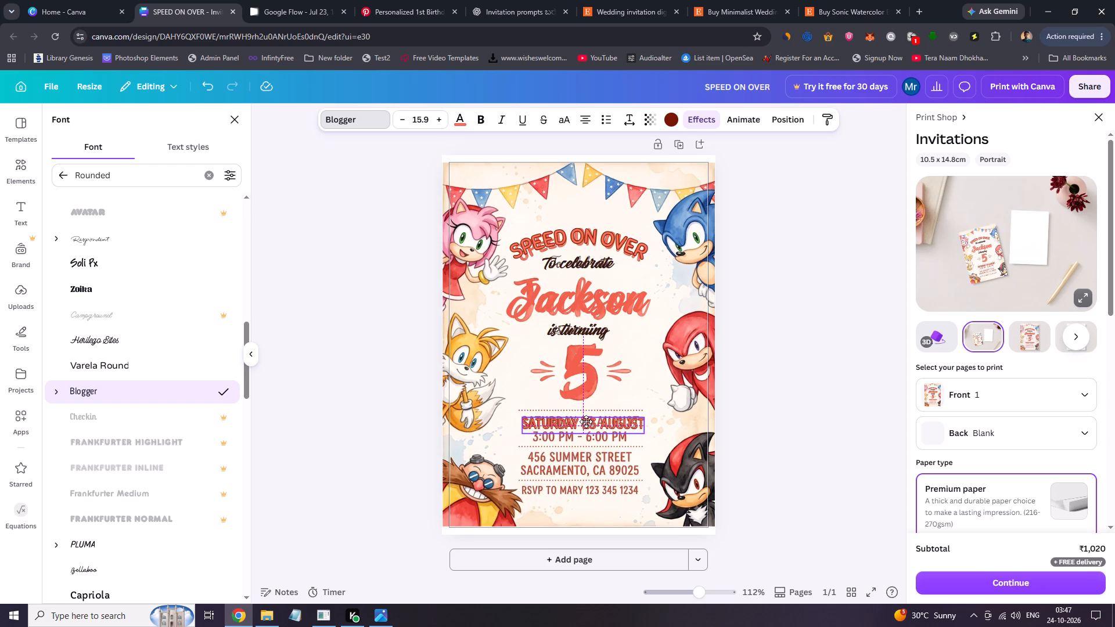
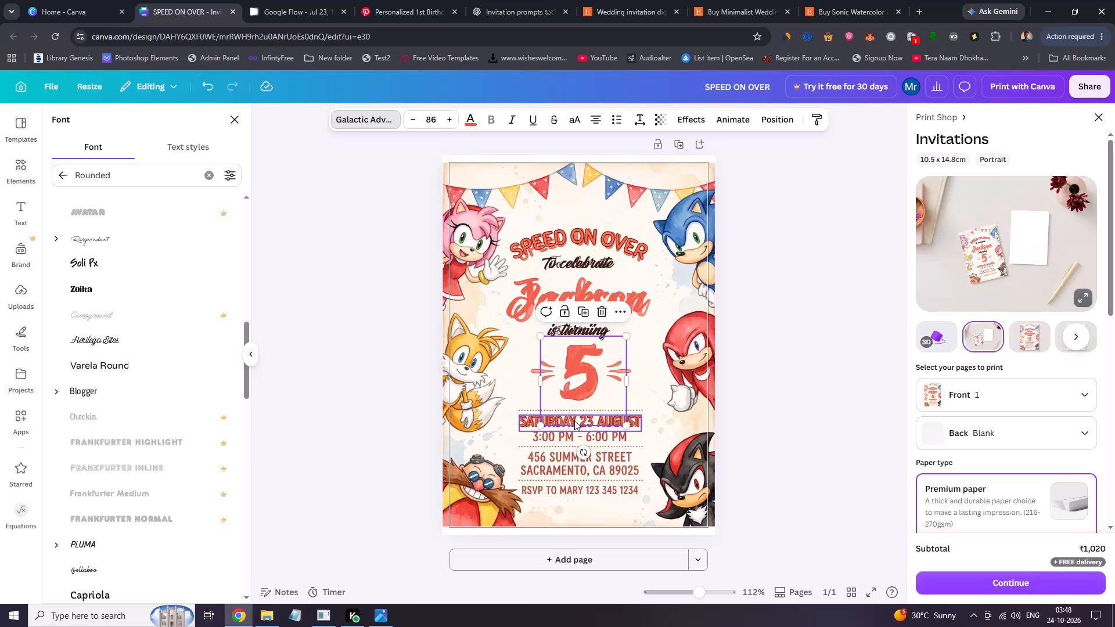
Duplicate the new "SATURDAY 23 AUGUST" text and move the copy up over the large number 5.
left_click(580, 423)
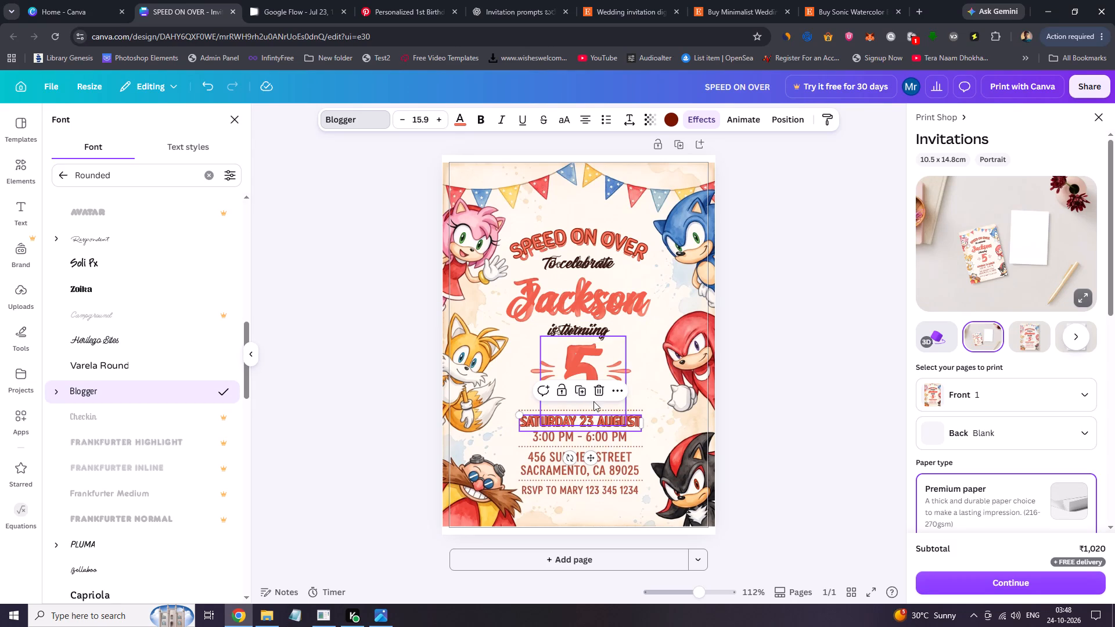
left_click(585, 391)
left_click_drag(591, 434, 592, 441)
left_click(592, 441)
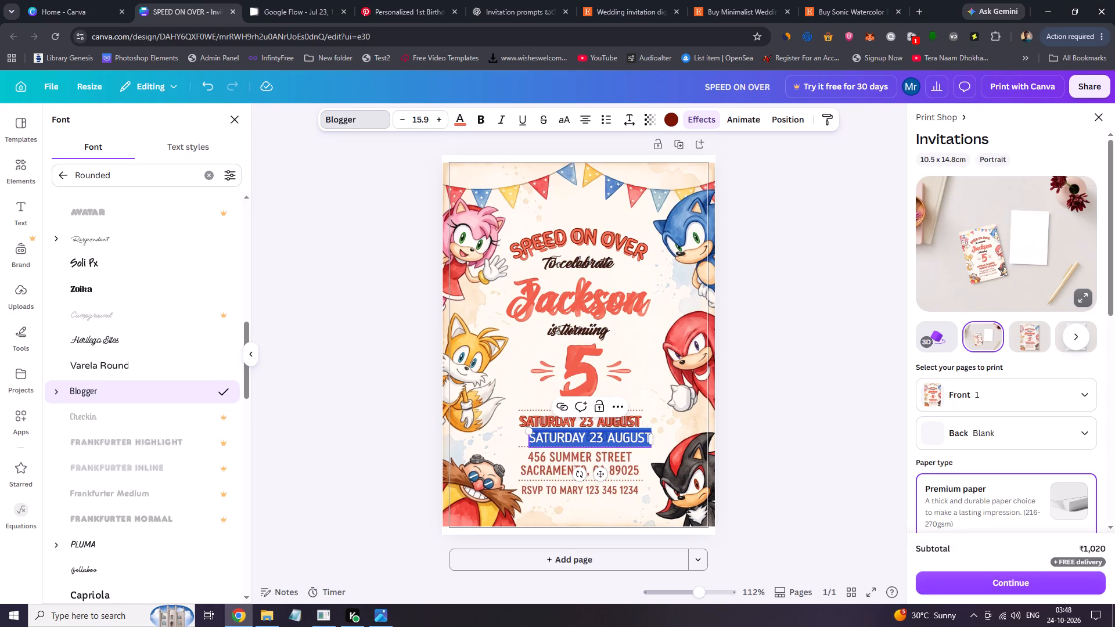
left_click_drag(602, 471, 595, 415)
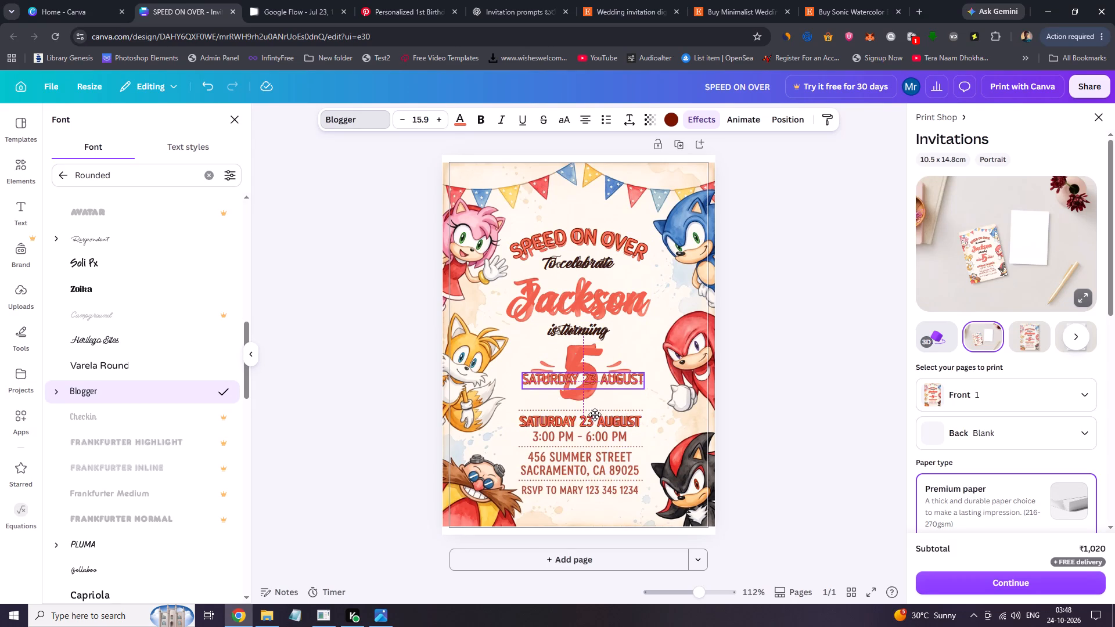
left_click_drag(595, 415, 594, 419)
Replace the copied date text with "3:00 PM - 6:00 PM".
left_click(580, 389)
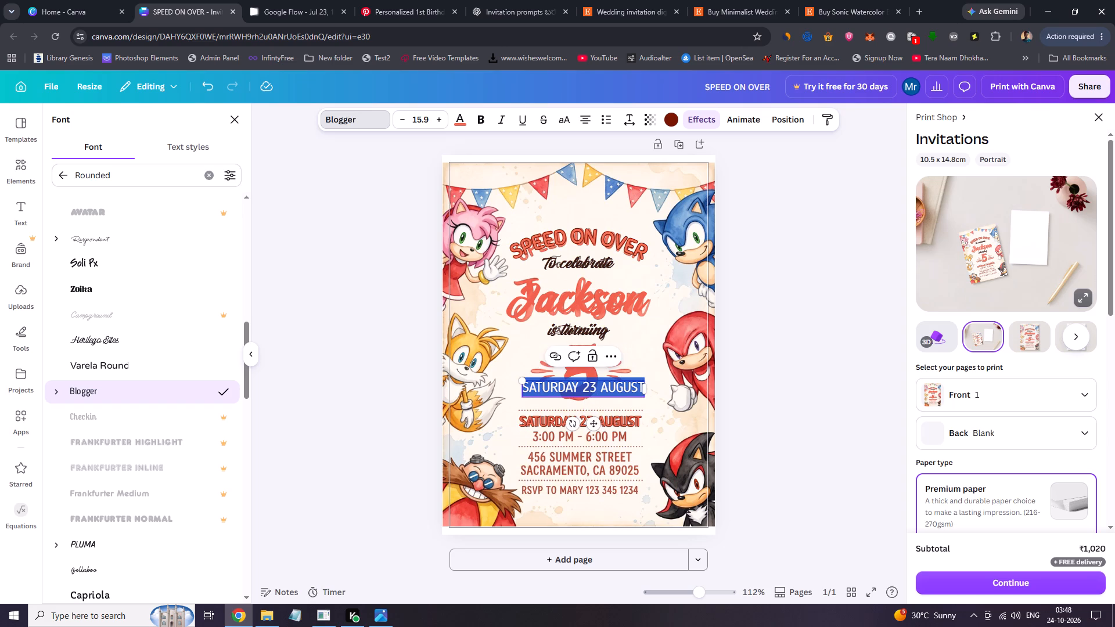
type("3:00")
key("space")
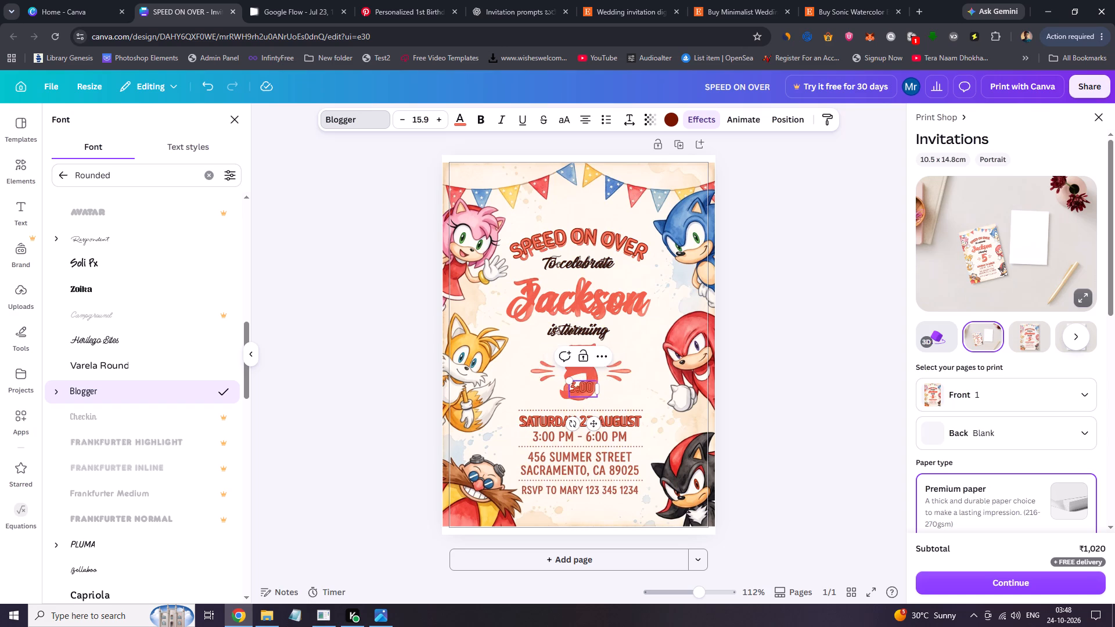
type("PM")
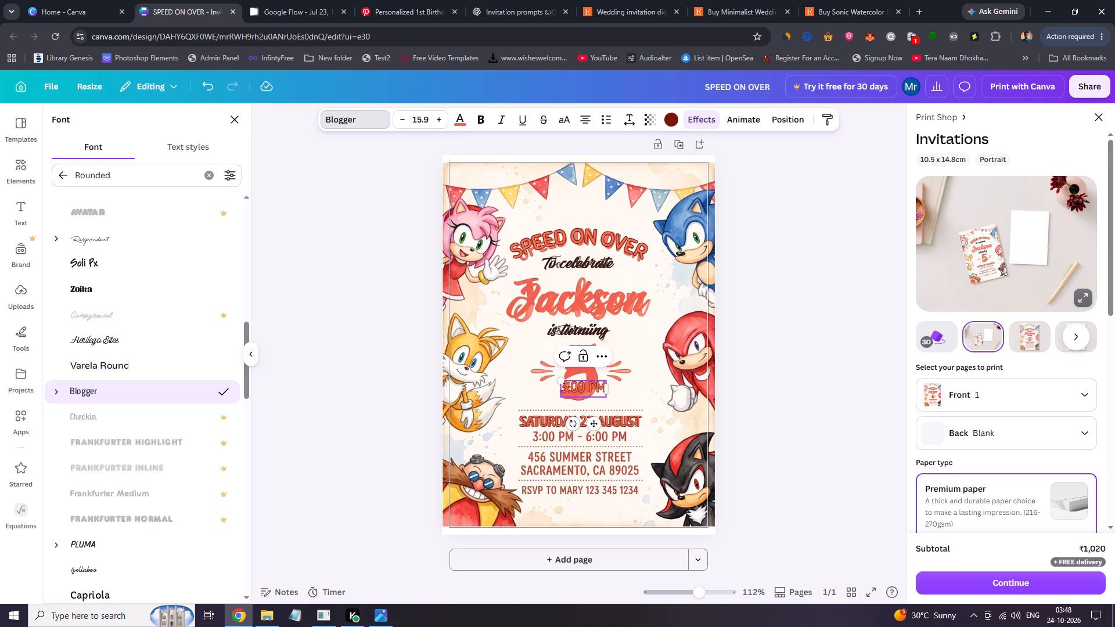
key("space")
type("-")
key("space")
key("shift+asciicircum")
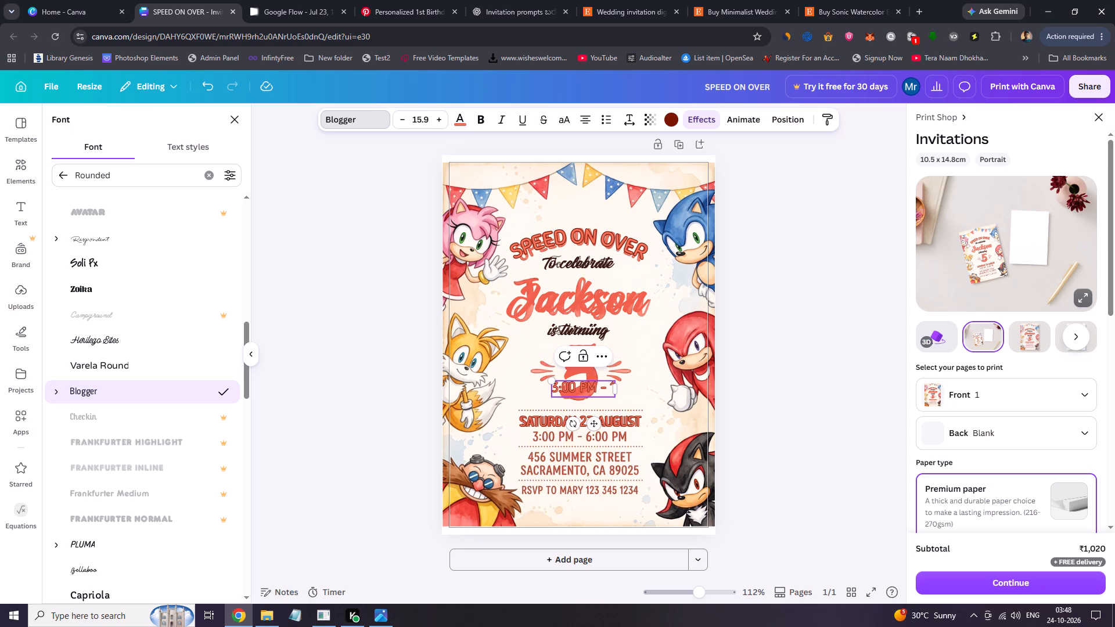
key("BackSpace")
key("6")
type(":00")
key("space")
type("Pm")
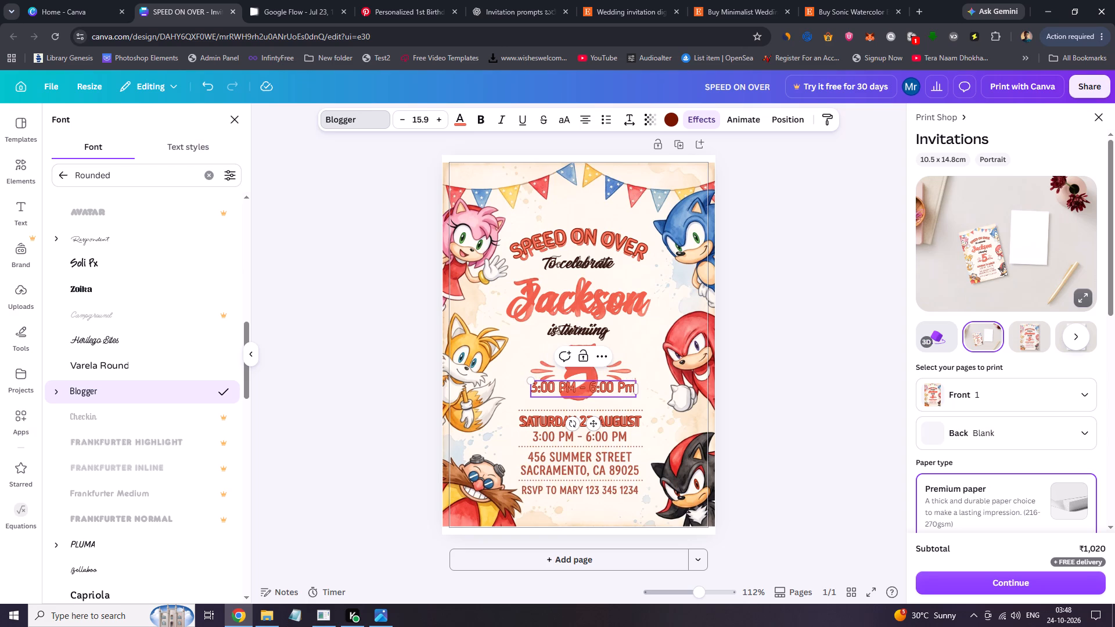
key("BackSpace")
key("shift+m")
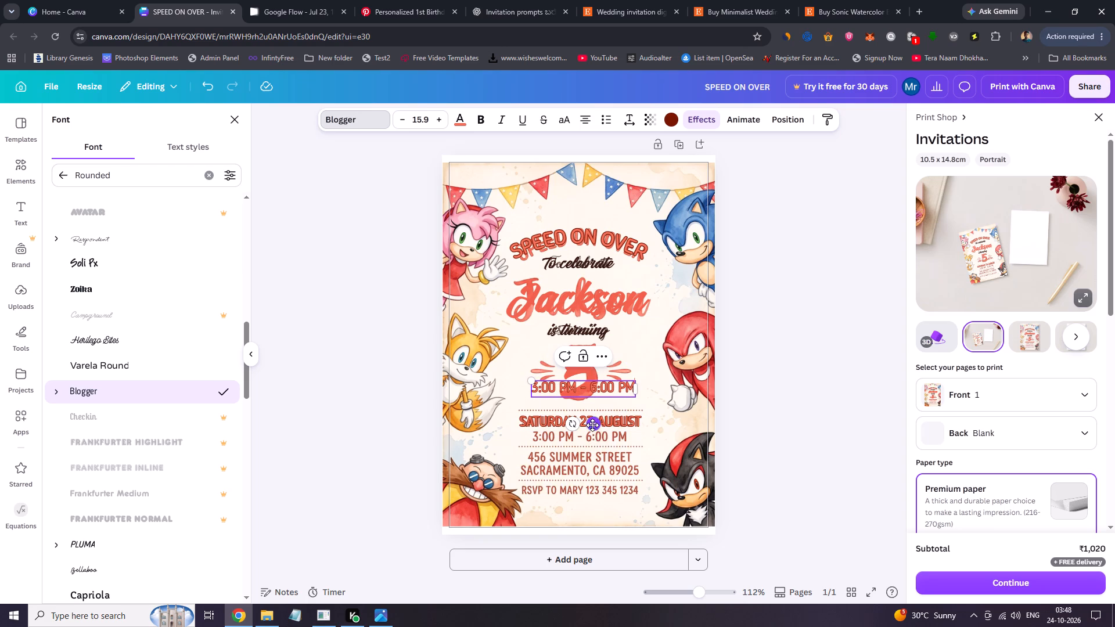
Move the new time text onto the original time line beneath the date, aligning the two.
left_click_drag(592, 425, 592, 473)
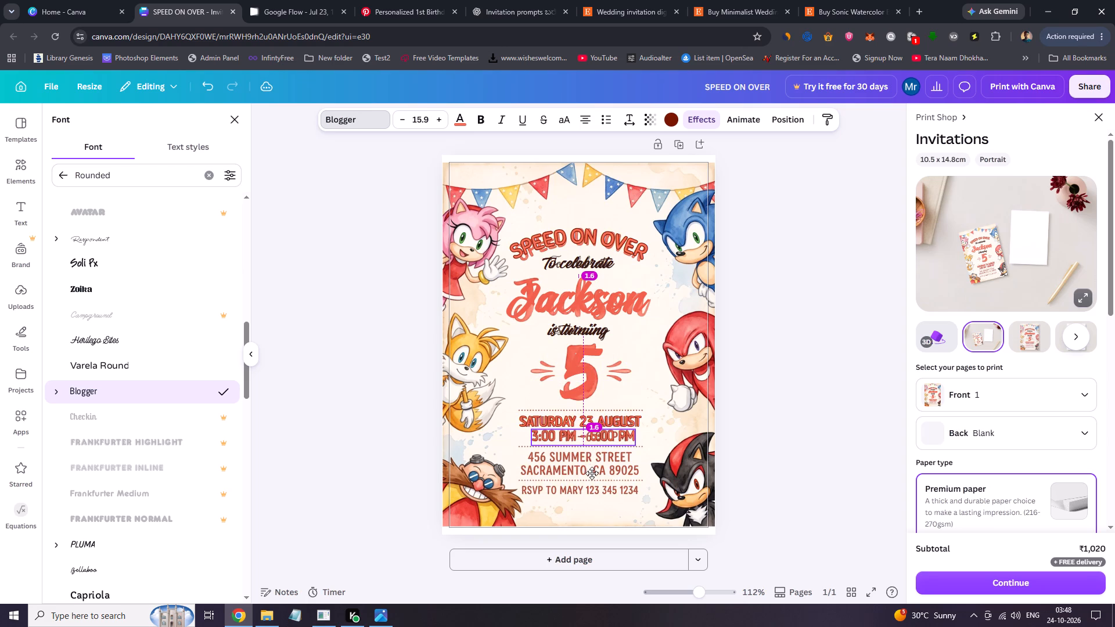
left_click_drag(592, 473, 591, 474)
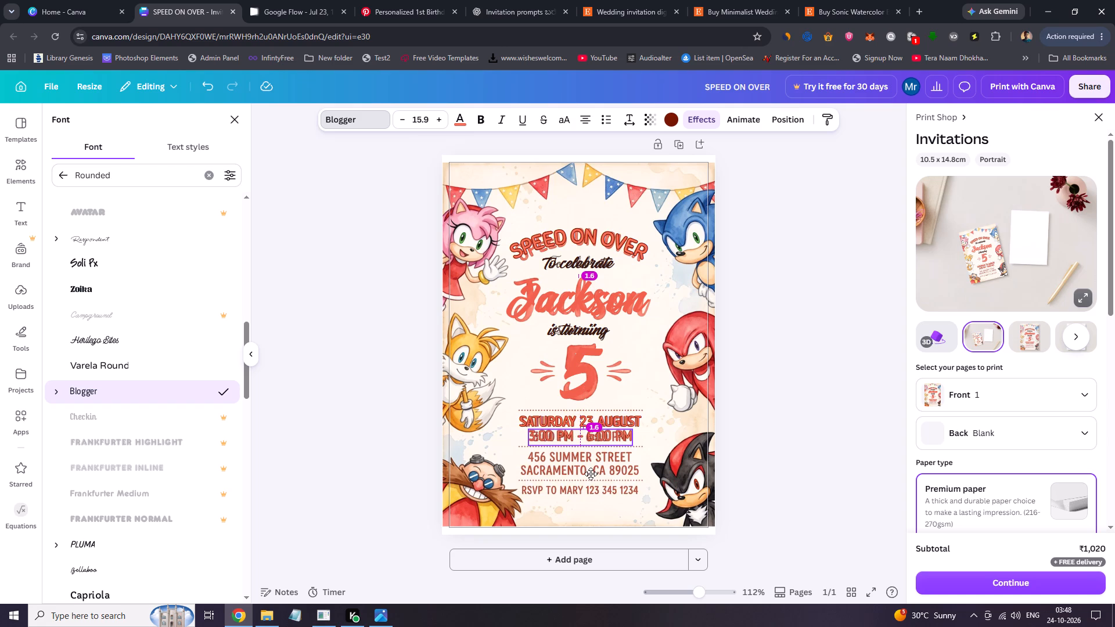
left_click_drag(591, 474, 588, 474)
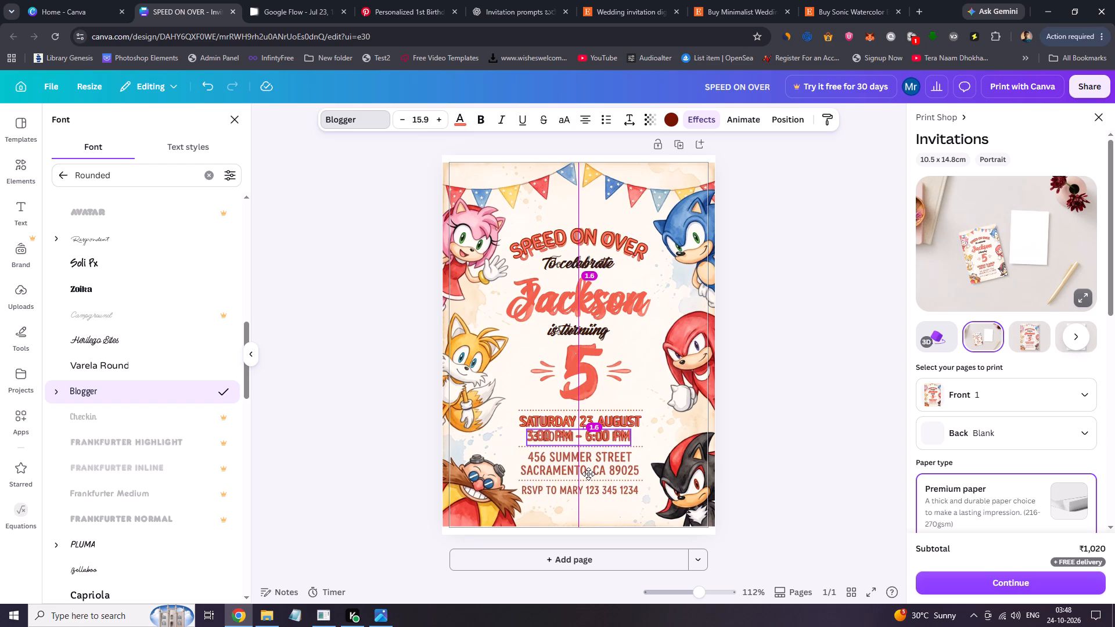
left_click_drag(588, 474, 589, 473)
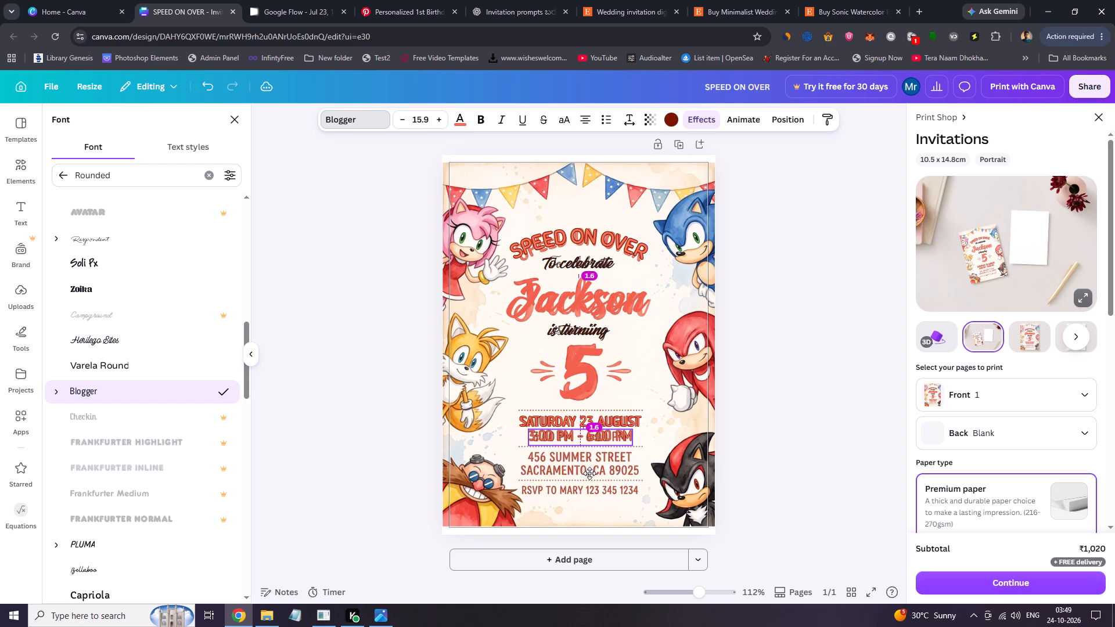
left_click_drag(589, 473, 589, 471)
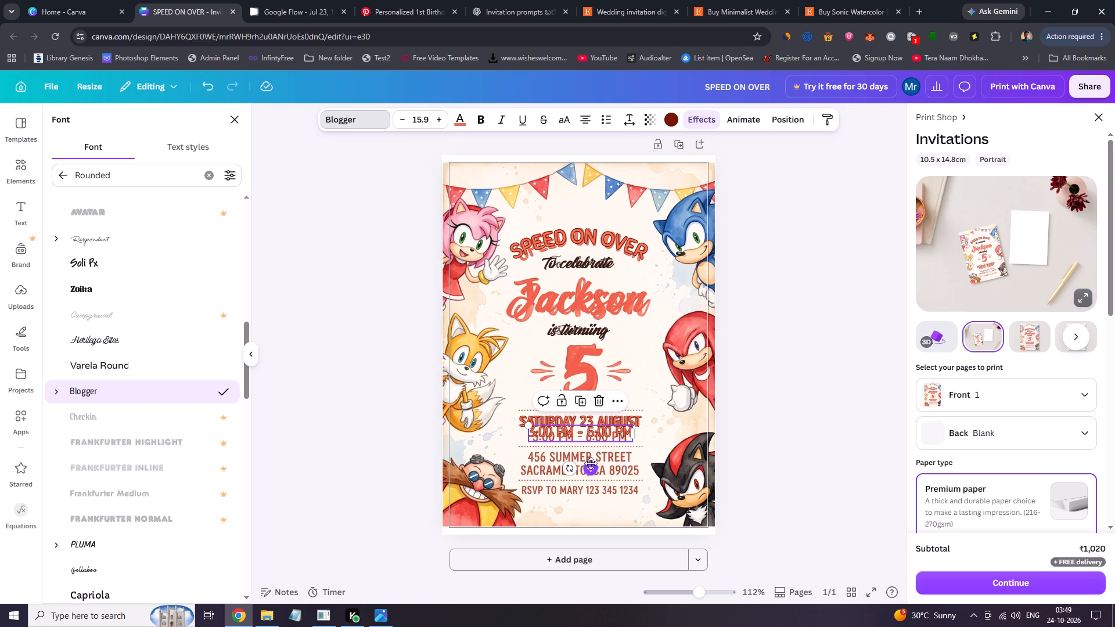
left_click_drag(591, 464, 592, 470)
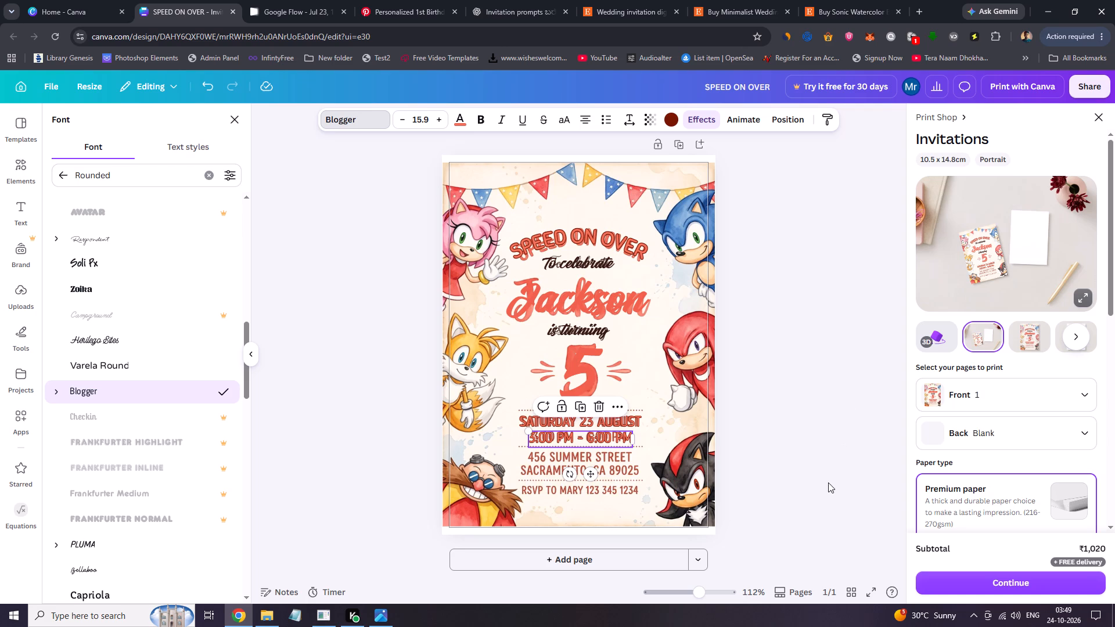
Duplicate the new time text and move the copy down near the RSVP line.
left_click(582, 407)
left_click_drag(596, 491, 583, 492)
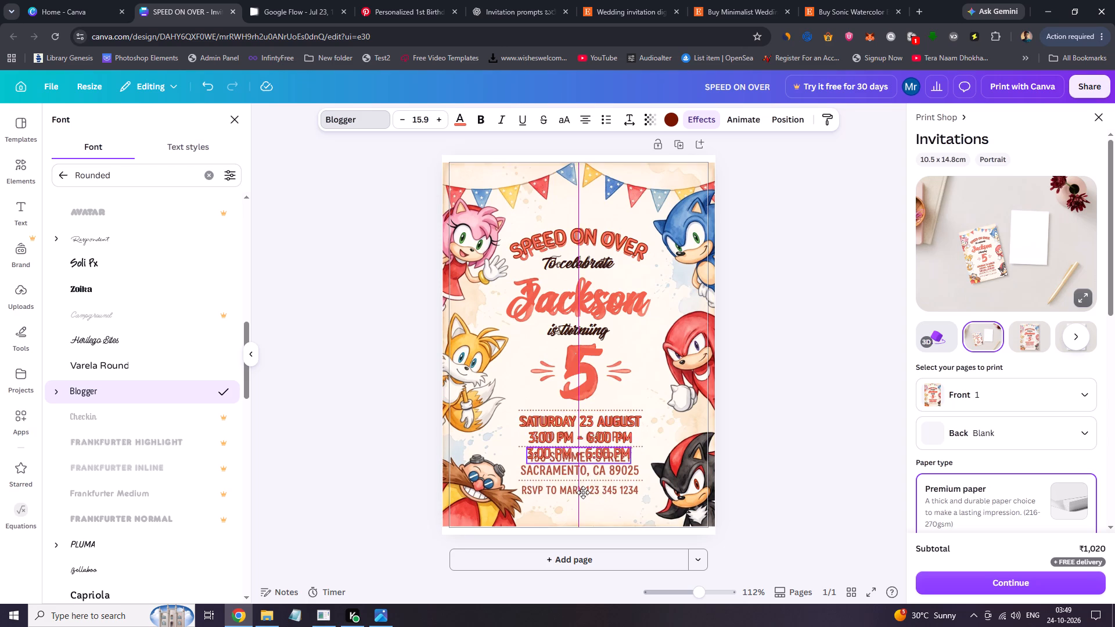
left_click_drag(583, 492, 589, 518)
Replace the copied time text with the venue's street line, moving the copy up beside the large 5 for editing.
left_click(580, 484)
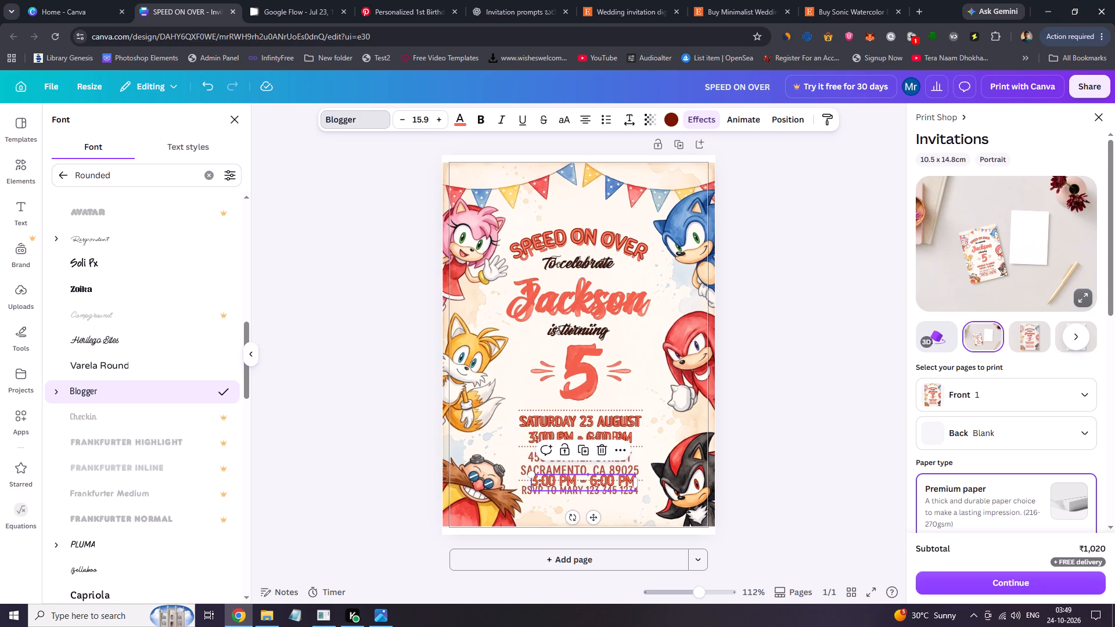
type("456")
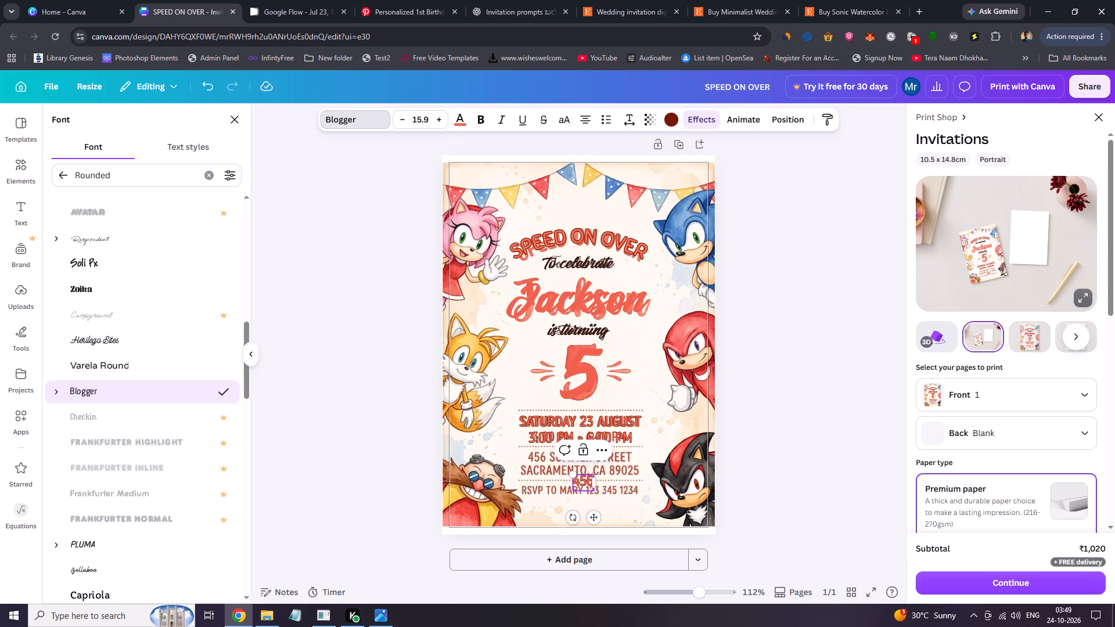
left_click_drag(598, 523, 599, 511)
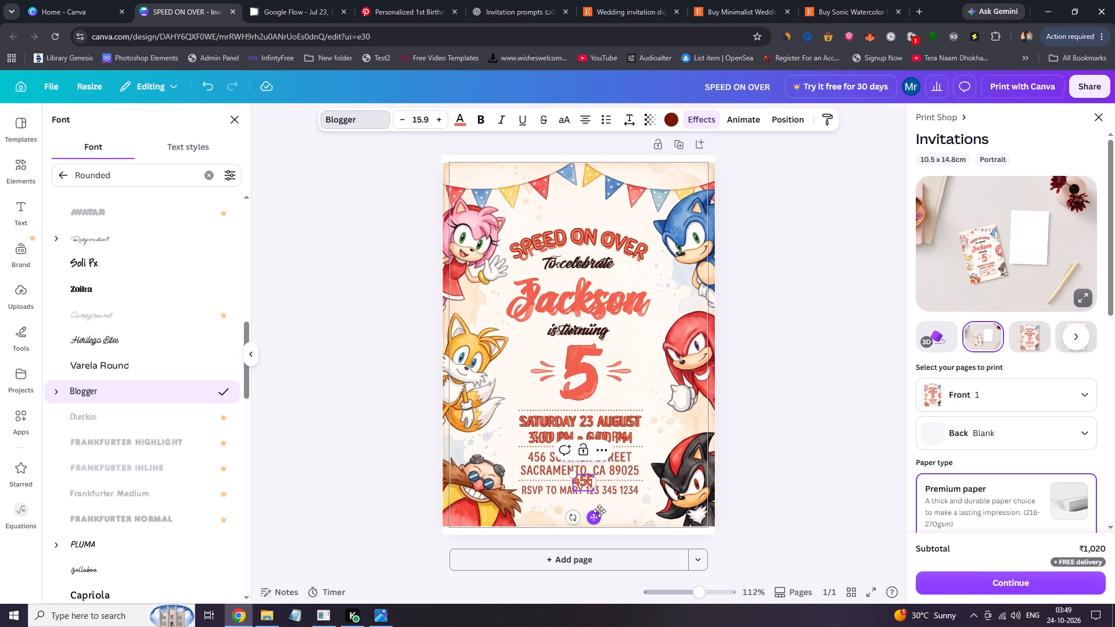
left_click_drag(599, 511, 638, 415)
left_click(628, 373)
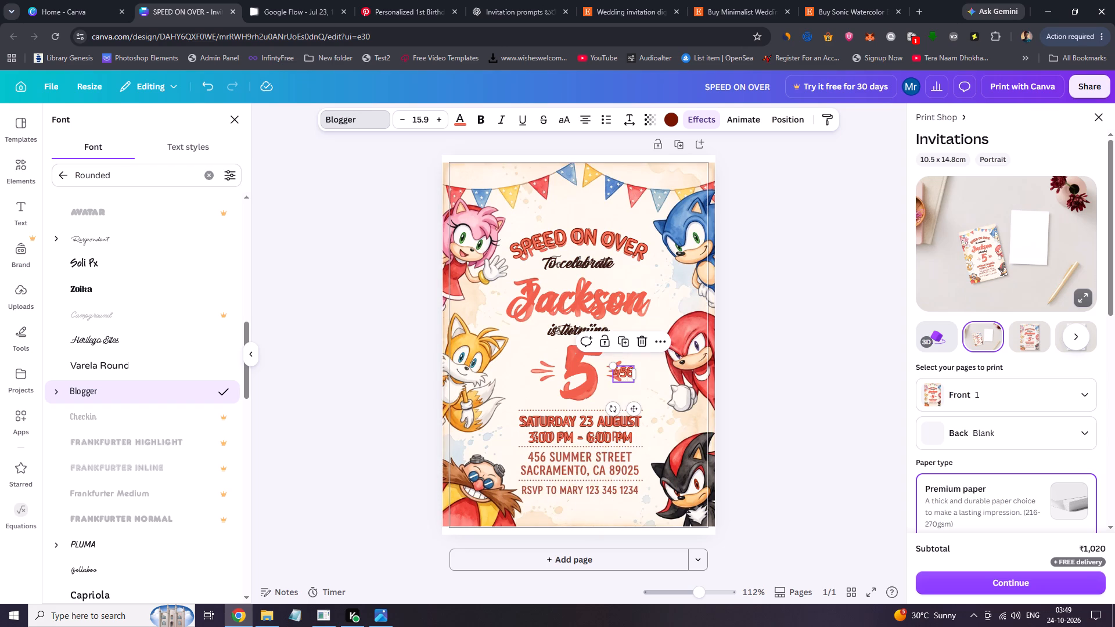
key("Right")
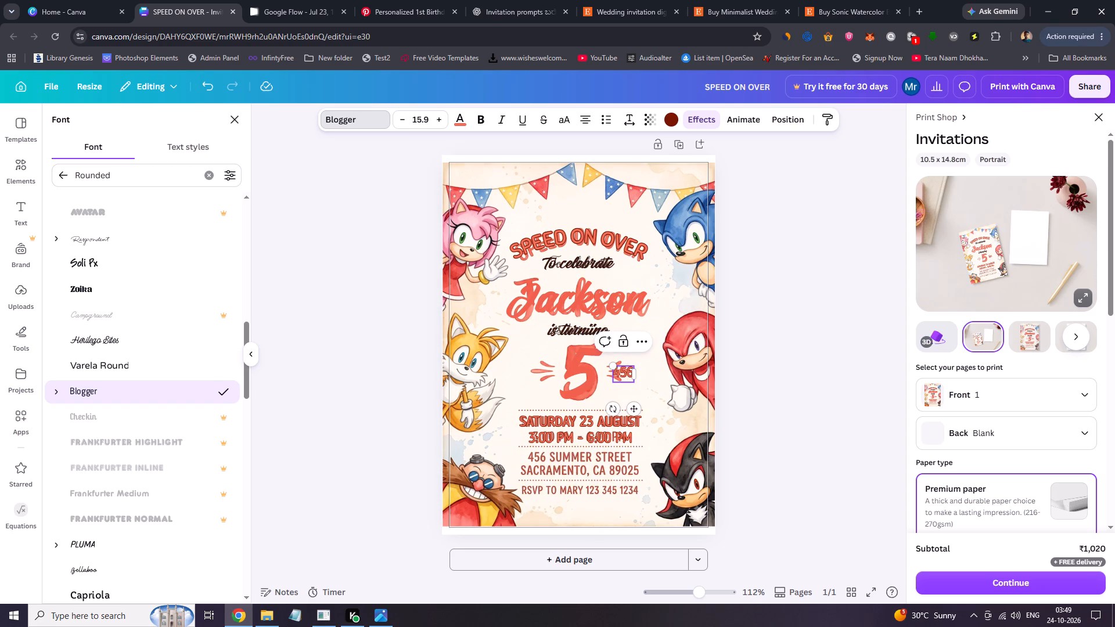
key("space")
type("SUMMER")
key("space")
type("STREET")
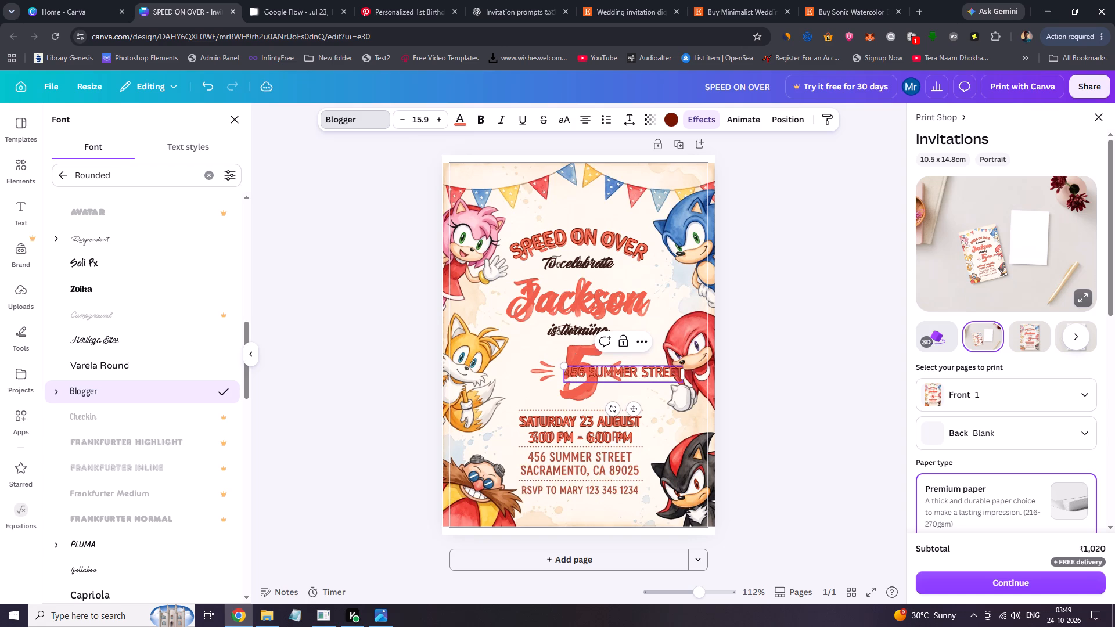
Add a second line to the new address text with the venue's city, state and ZIP code.
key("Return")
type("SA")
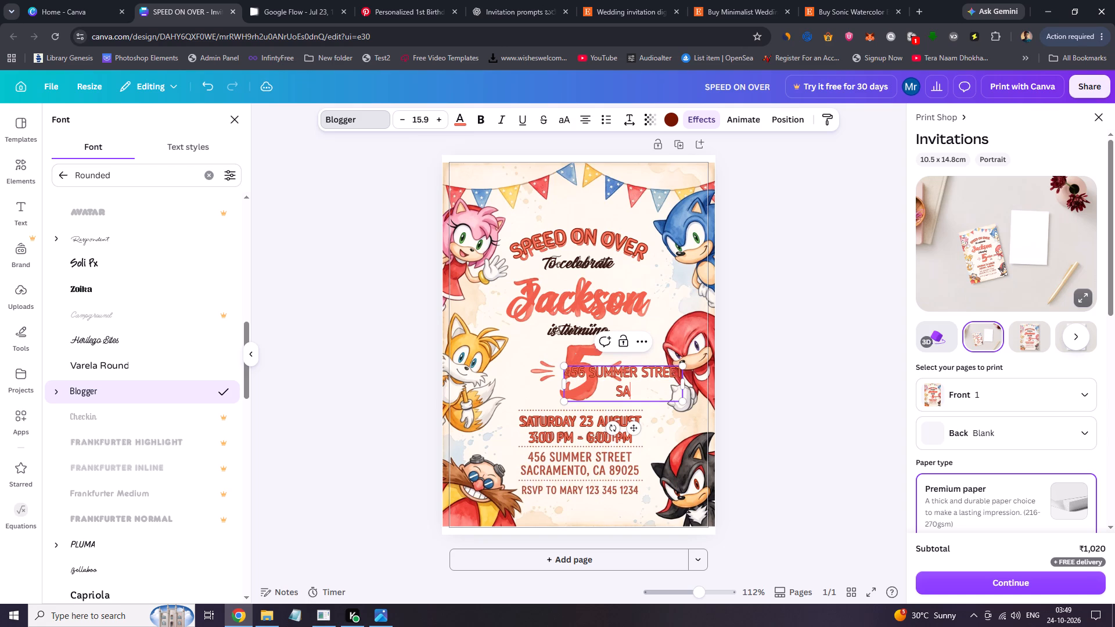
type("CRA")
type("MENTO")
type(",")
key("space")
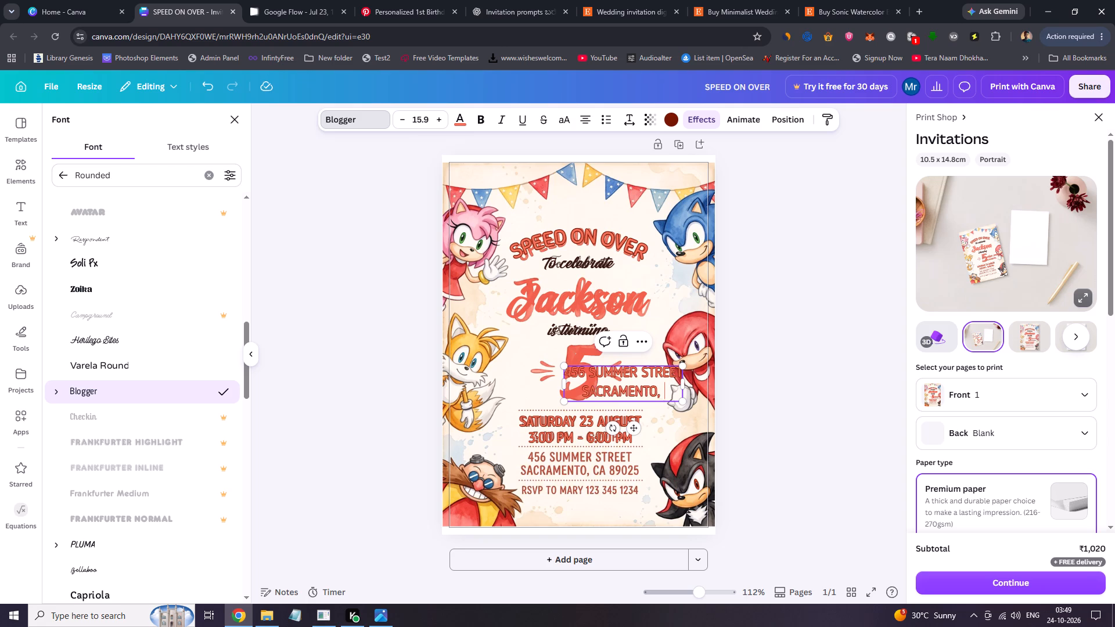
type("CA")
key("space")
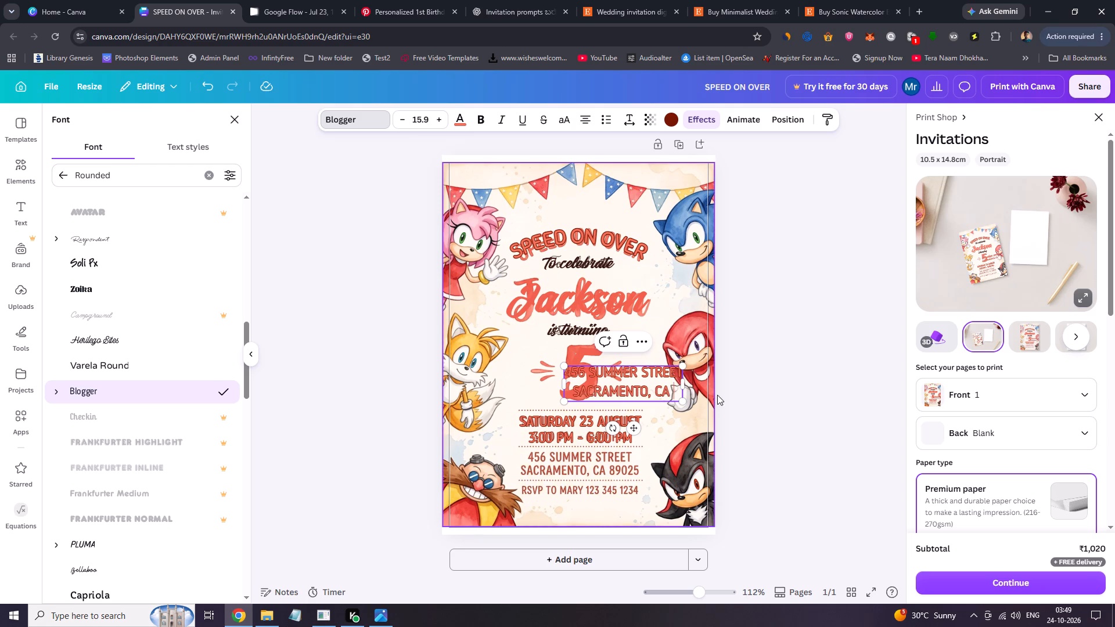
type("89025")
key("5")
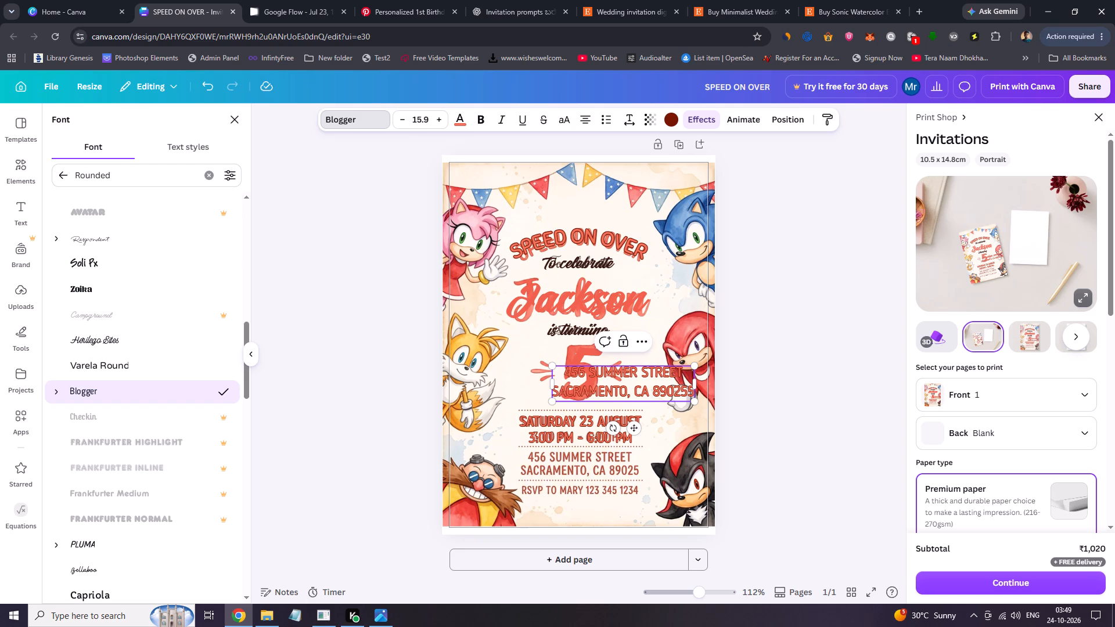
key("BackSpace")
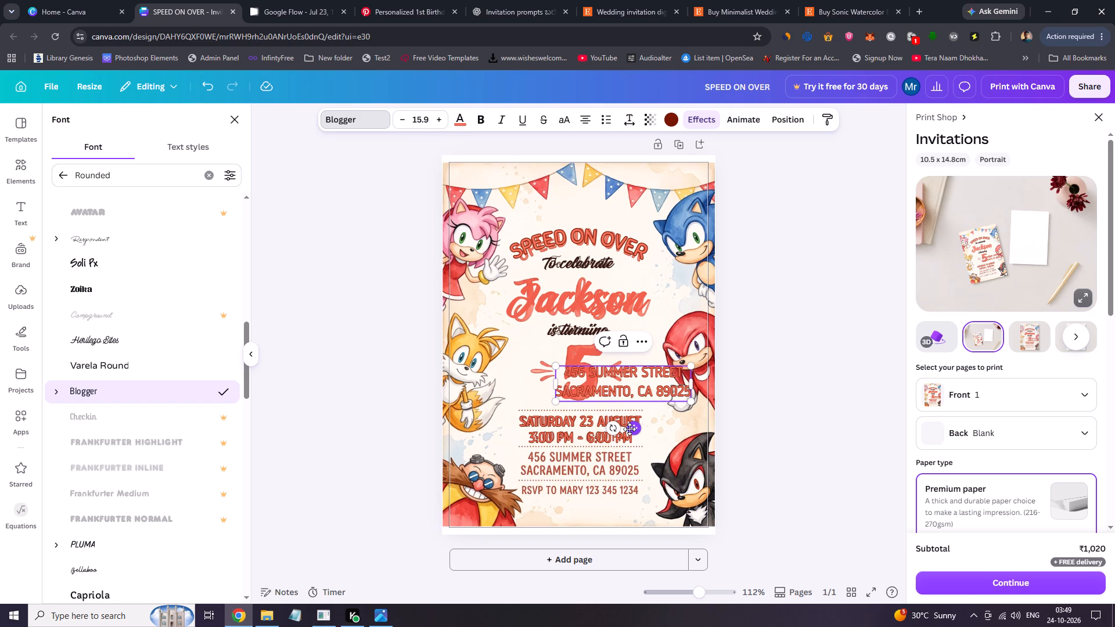
Move the new two-line address text down over the original address lines.
left_click_drag(632, 429, 631, 435)
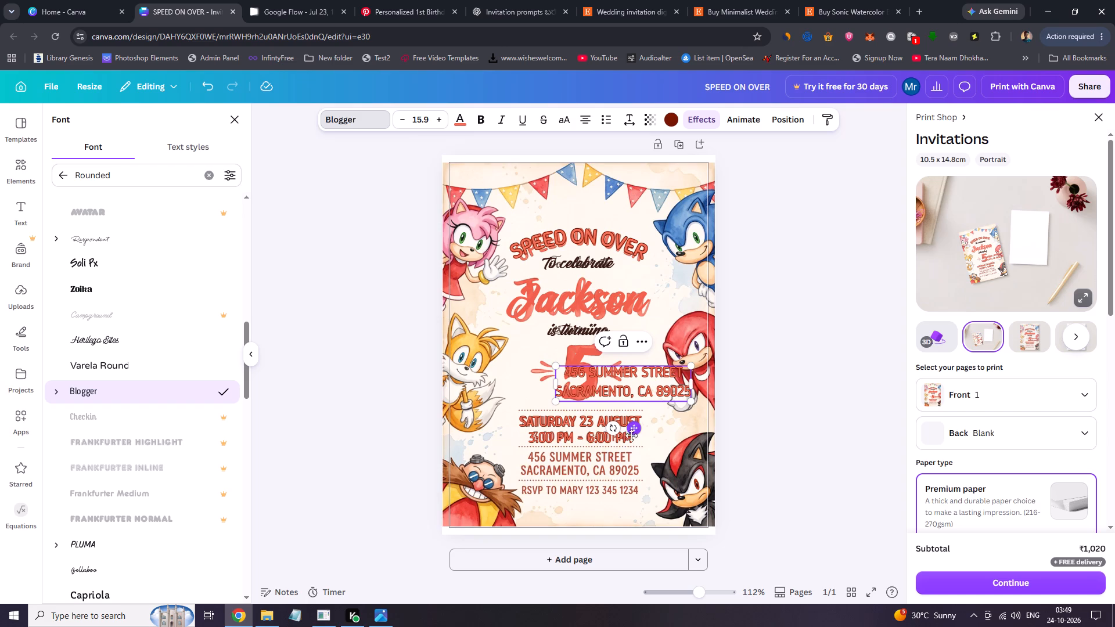
left_click_drag(631, 435, 596, 505)
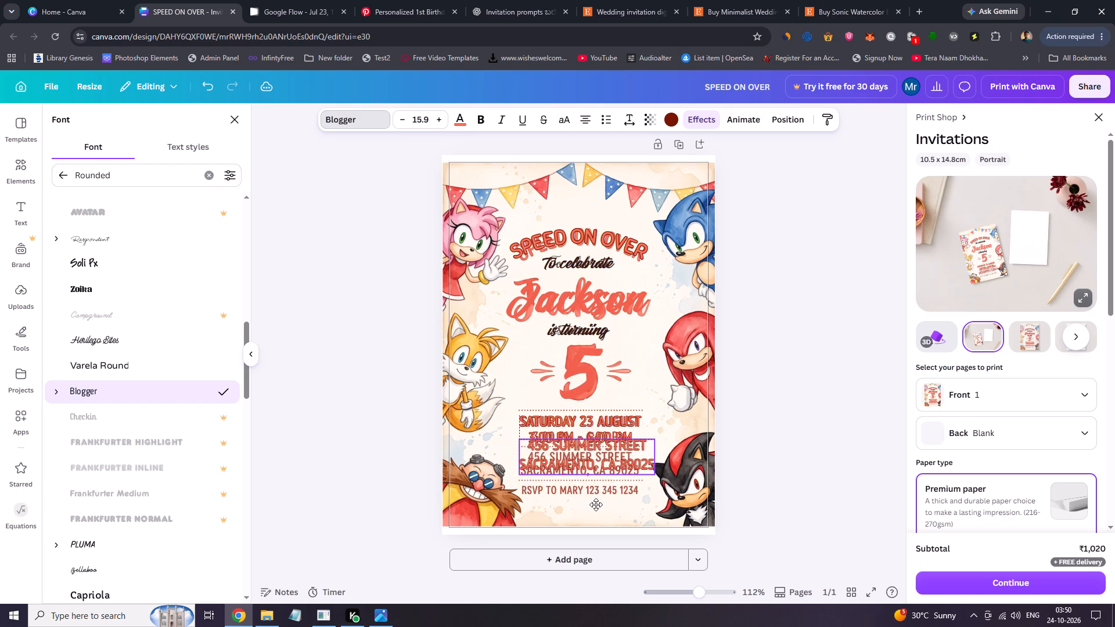
left_click_drag(596, 505, 597, 513)
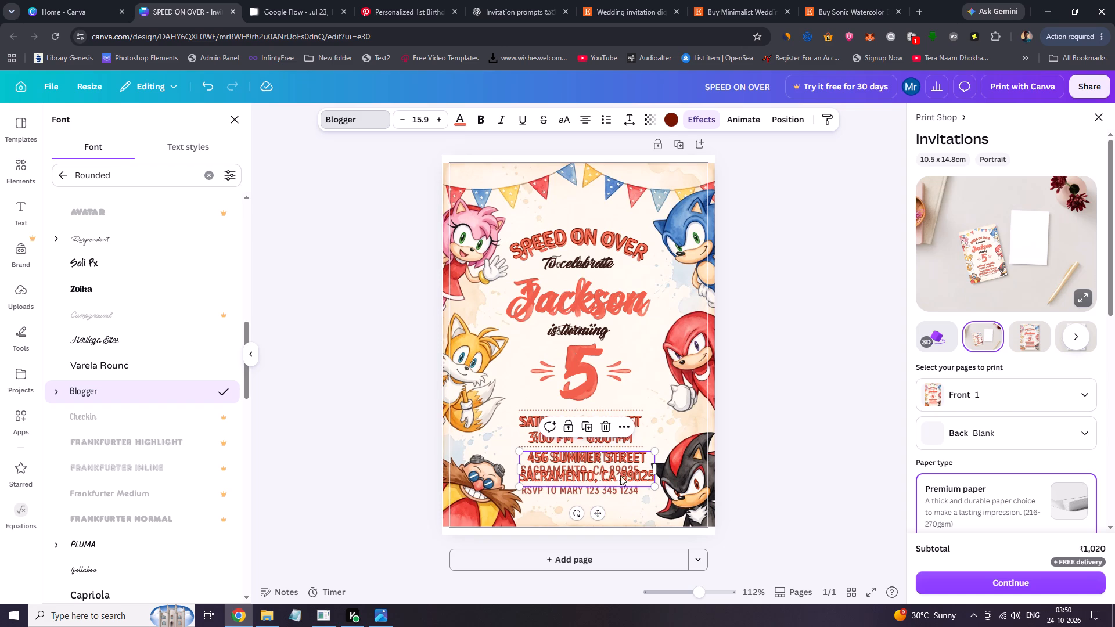
Reduce the new address text to size 13.9 and align it over the original address lines.
left_click(400, 114)
left_click(400, 115)
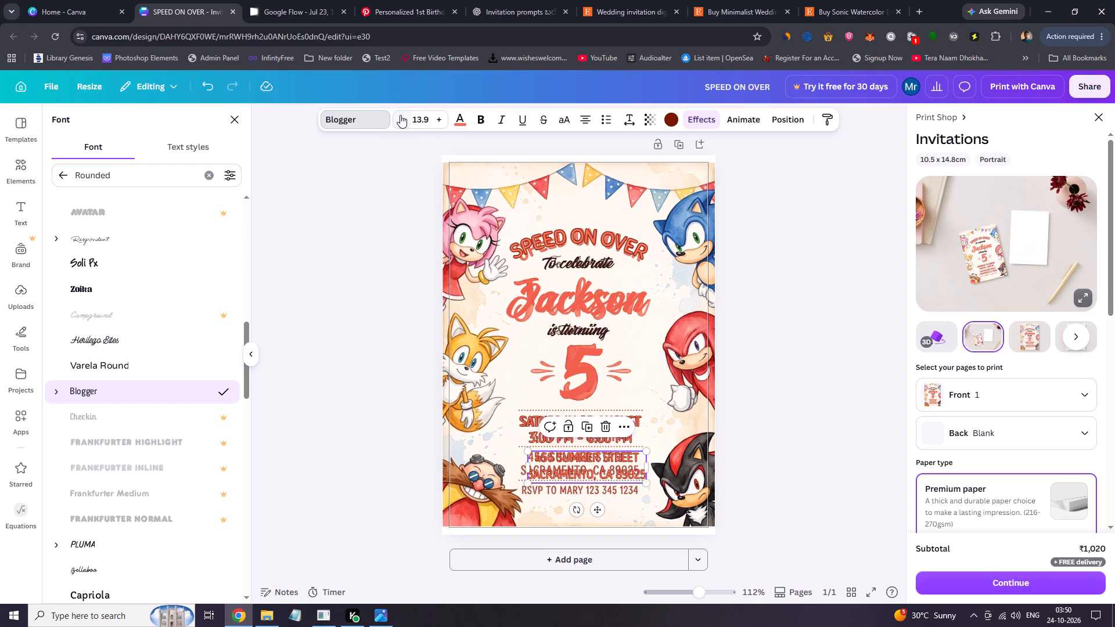
left_click_drag(583, 463, 576, 458)
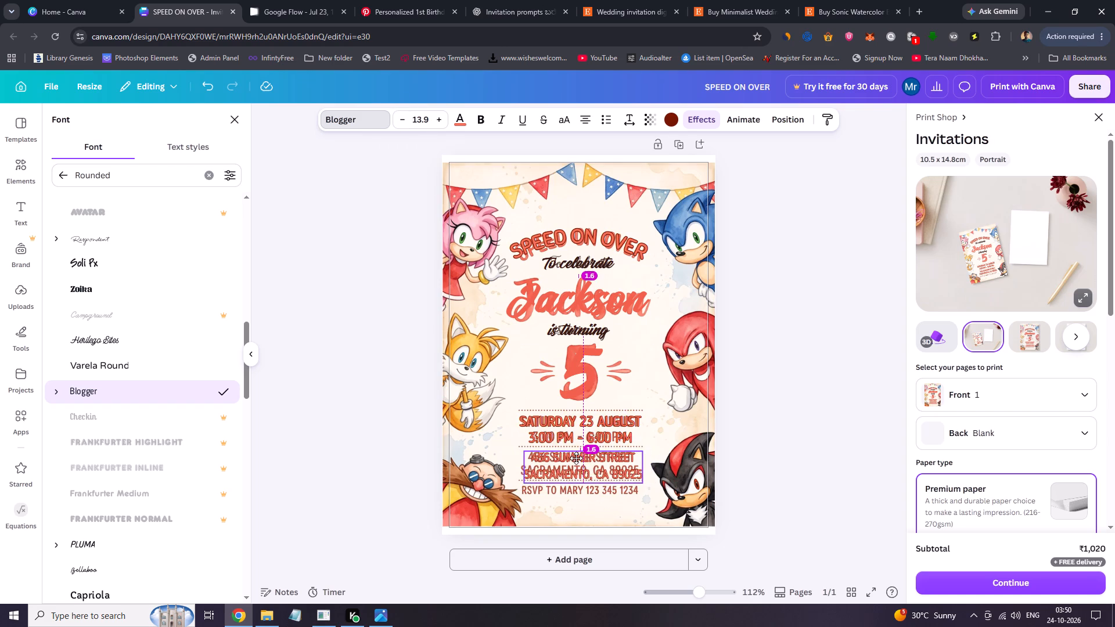
left_click_drag(576, 458, 578, 462)
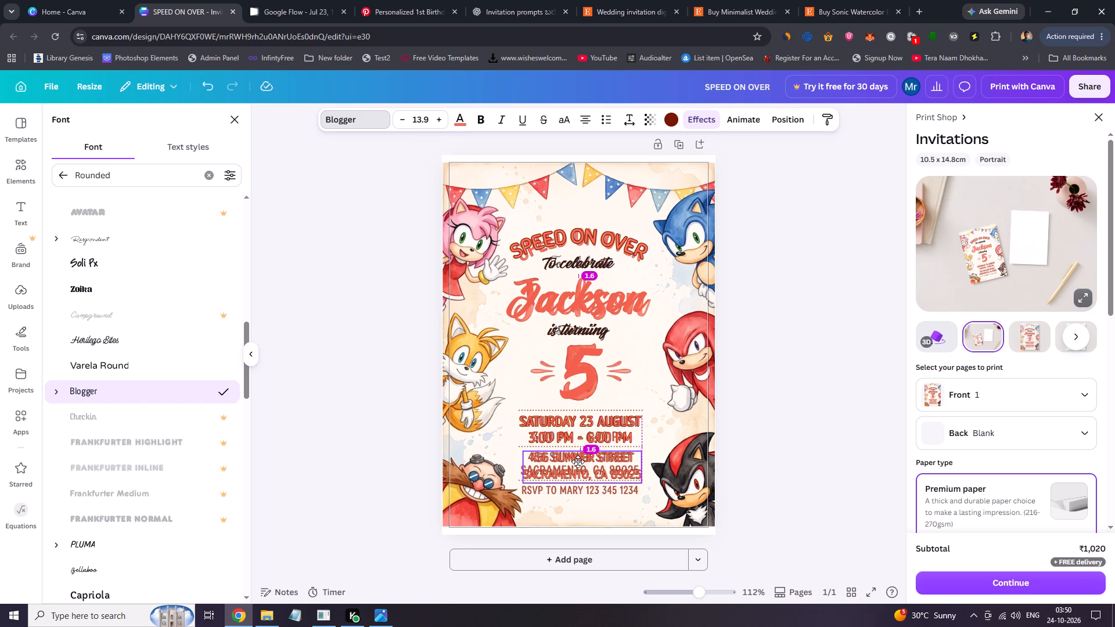
left_click_drag(578, 462, 578, 461)
left_click(578, 461)
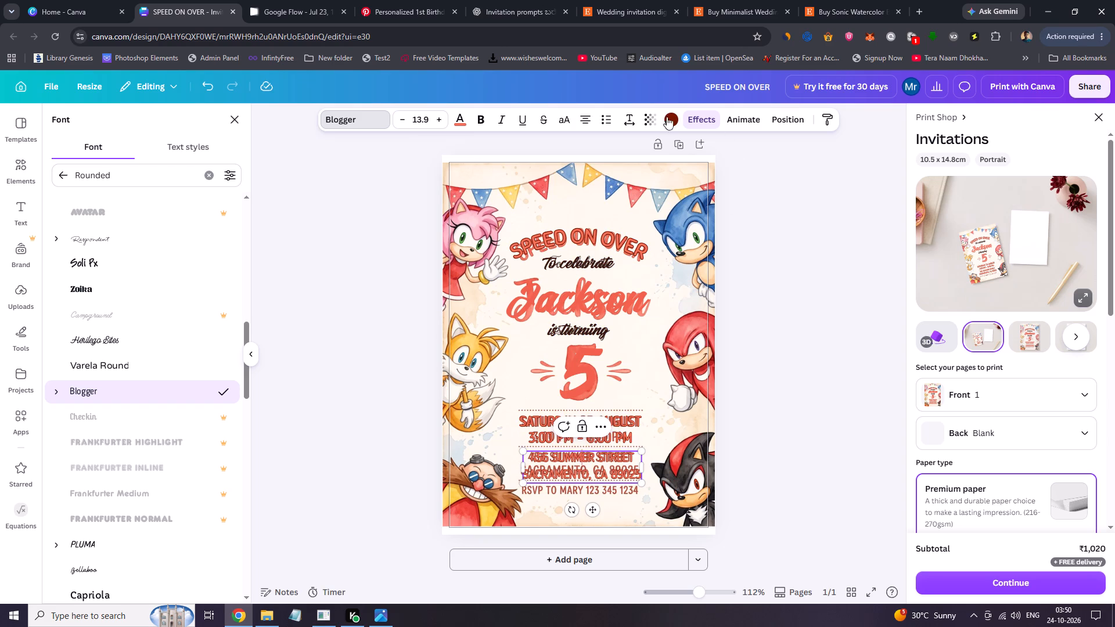
Set the new address text's line spacing to 1.18 to match the original two address lines.
left_click(630, 116)
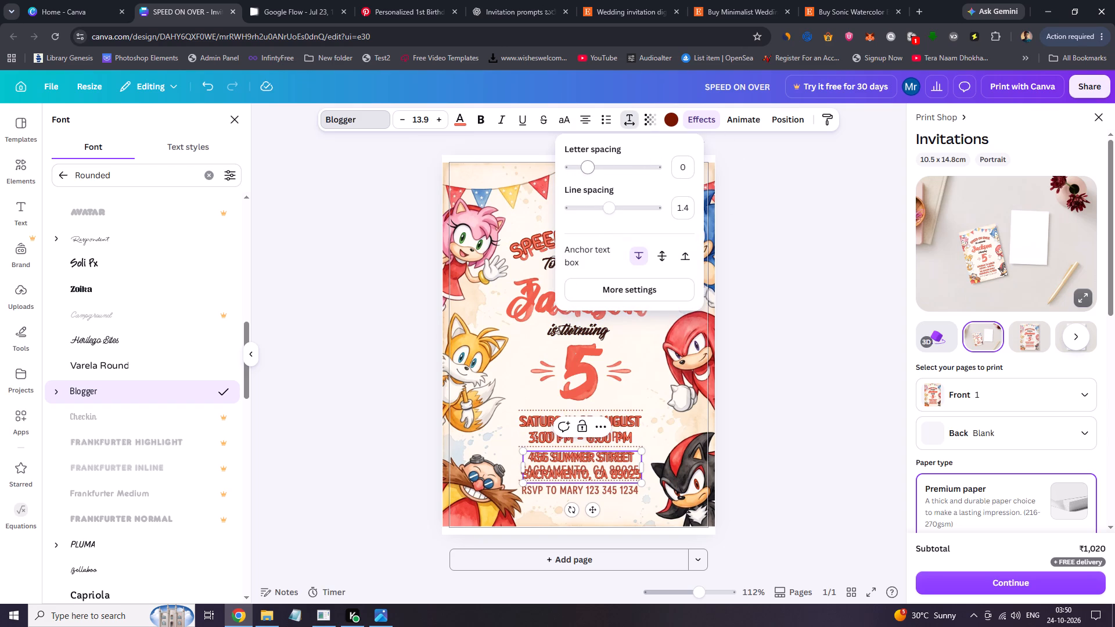
left_click_drag(605, 211, 599, 211)
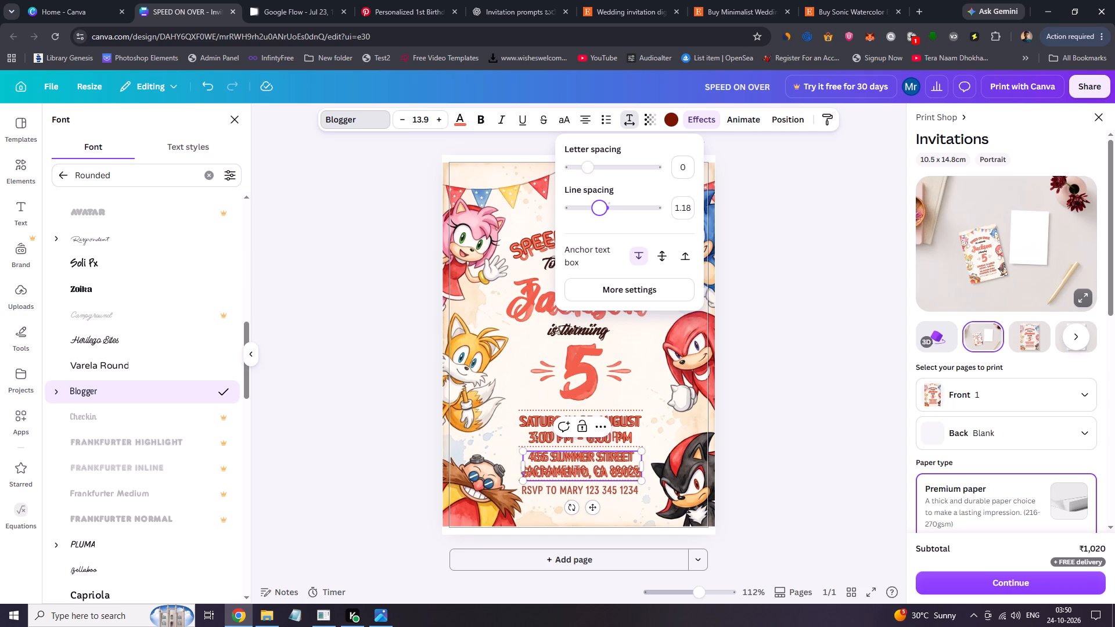
left_click_drag(585, 467, 579, 466)
left_click(759, 447)
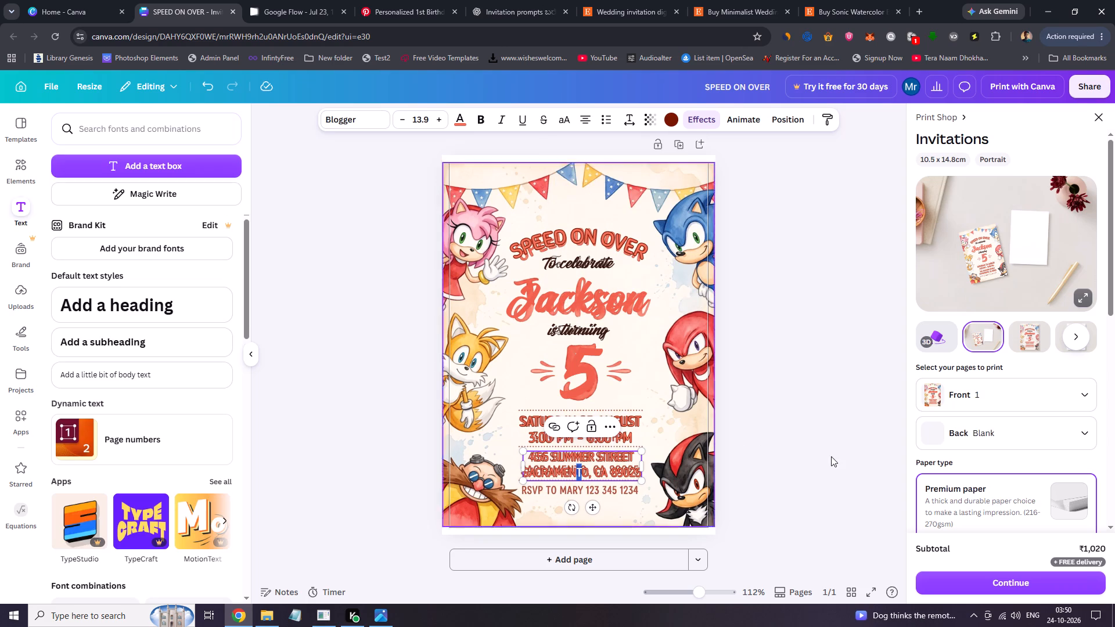
left_click(831, 456)
Duplicate the new address text and move the copy down below the original RSVP line.
left_click(617, 462)
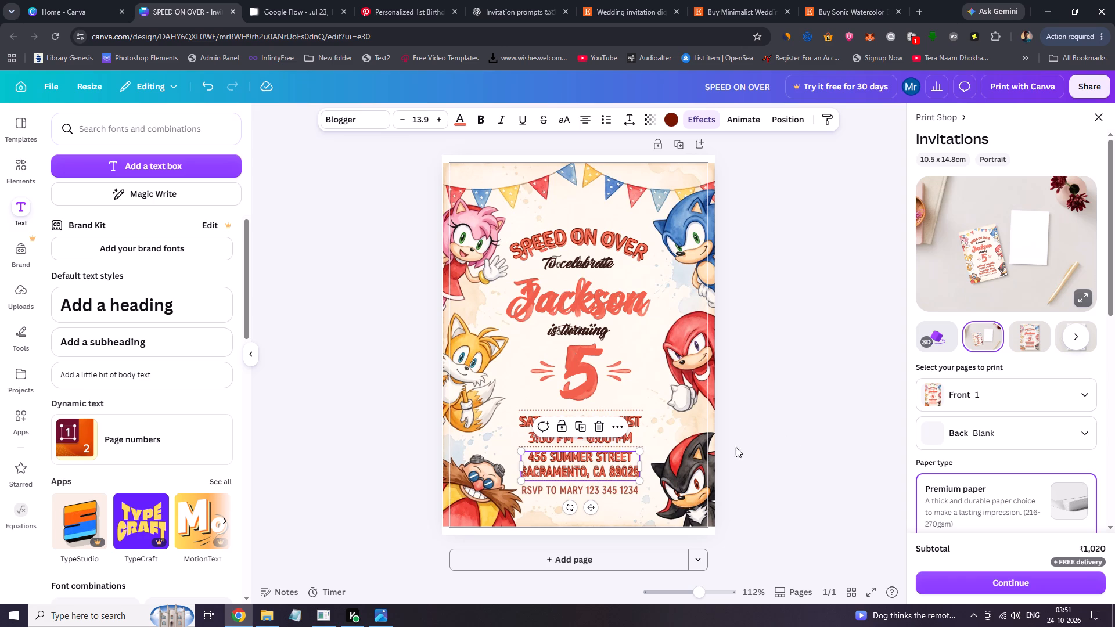
left_click(588, 430)
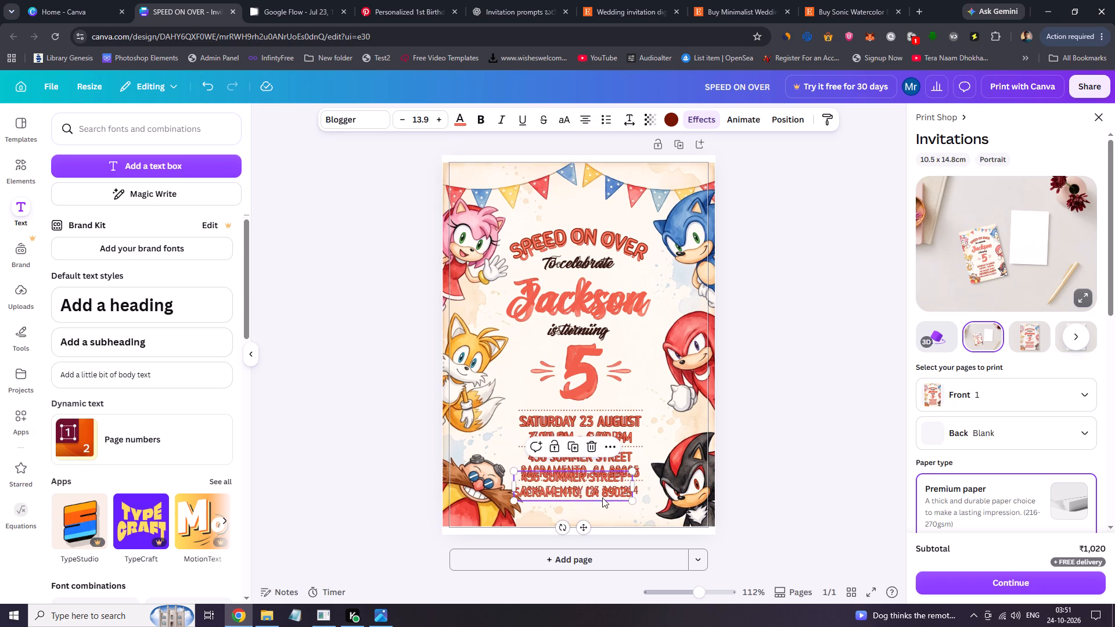
left_click_drag(586, 489, 588, 503)
Replace the copied address with "RSVP", shift it to the start of the original RSVP line and widen its text box.
double_click(589, 503)
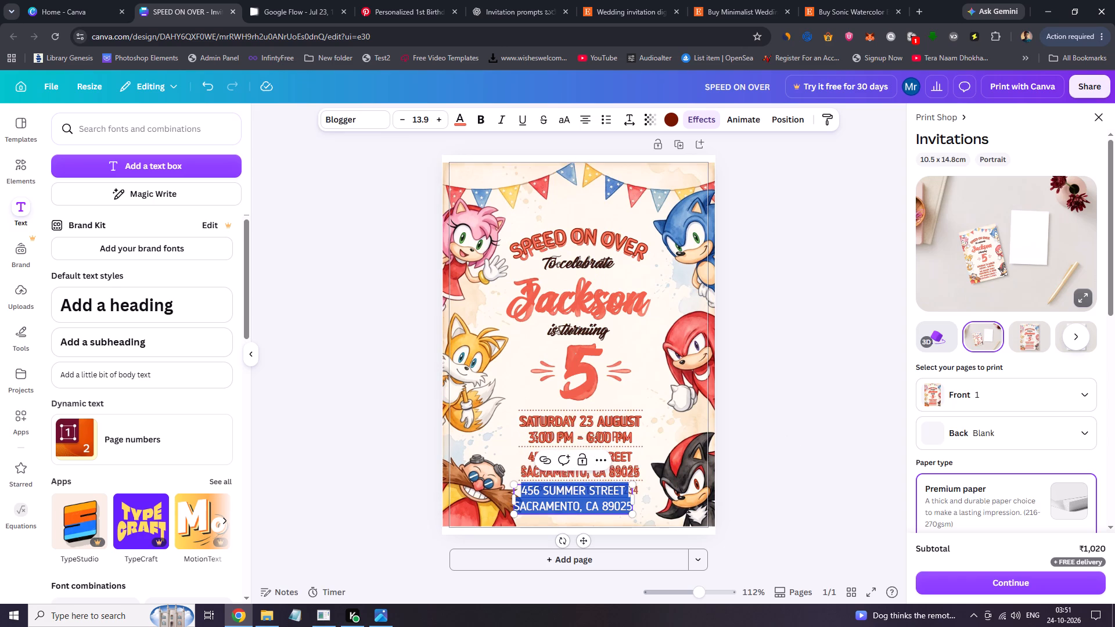
key("shift+r")
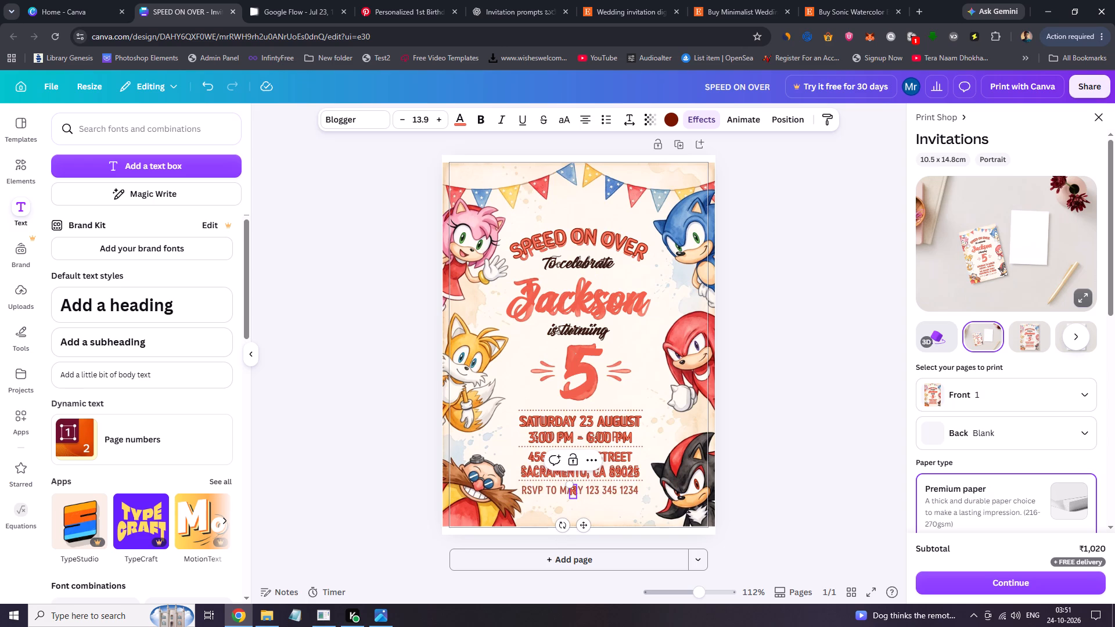
type("SV")
key("shift+p")
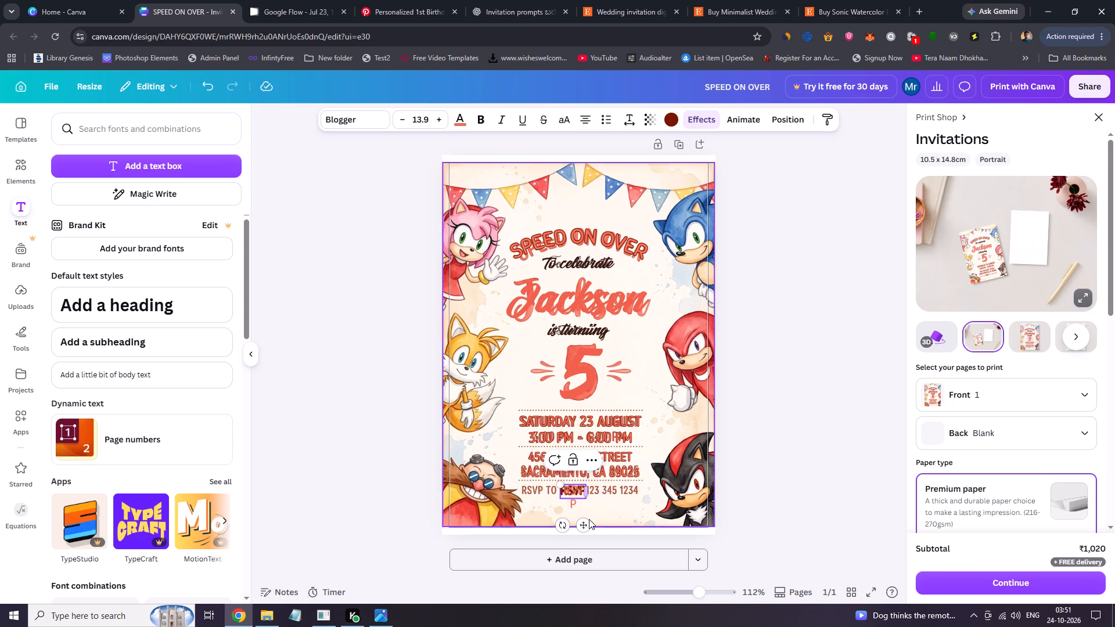
left_click_drag(582, 524, 520, 523)
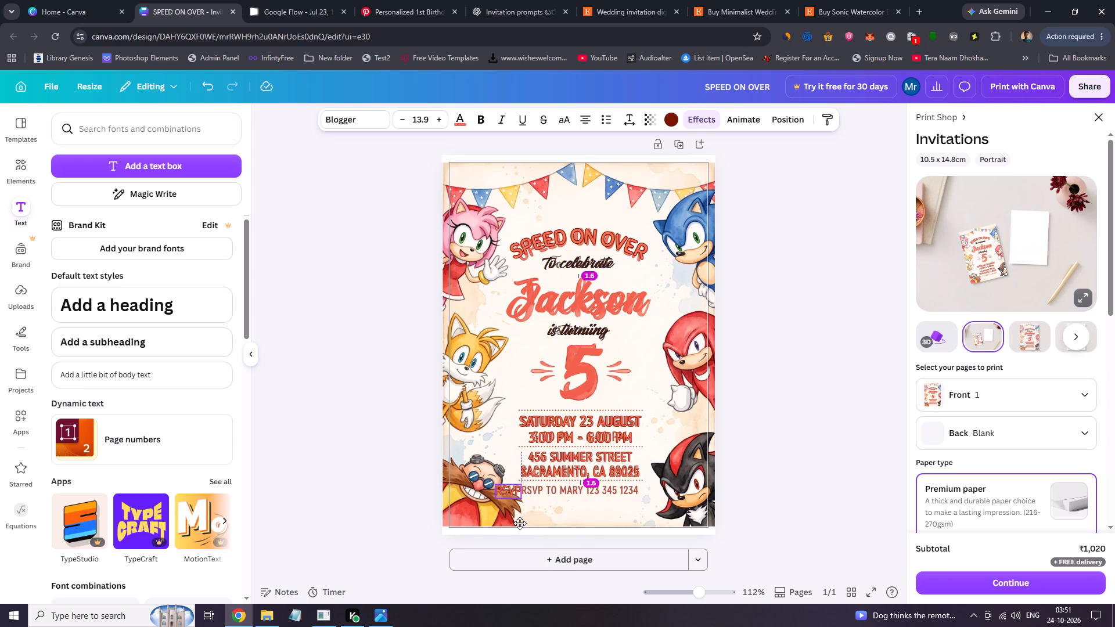
left_click(515, 492)
left_click_drag(521, 492, 545, 491)
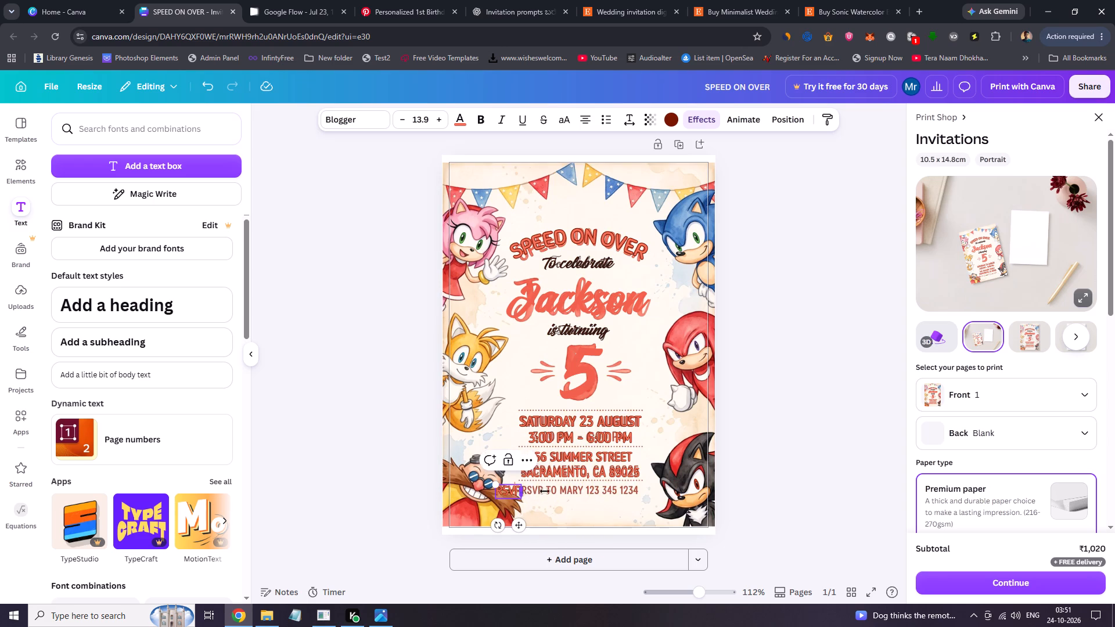
left_click_drag(545, 491, 605, 491)
Continue the new RSVP text with "TO MARRY" on the same line.
left_click(583, 489)
key("space")
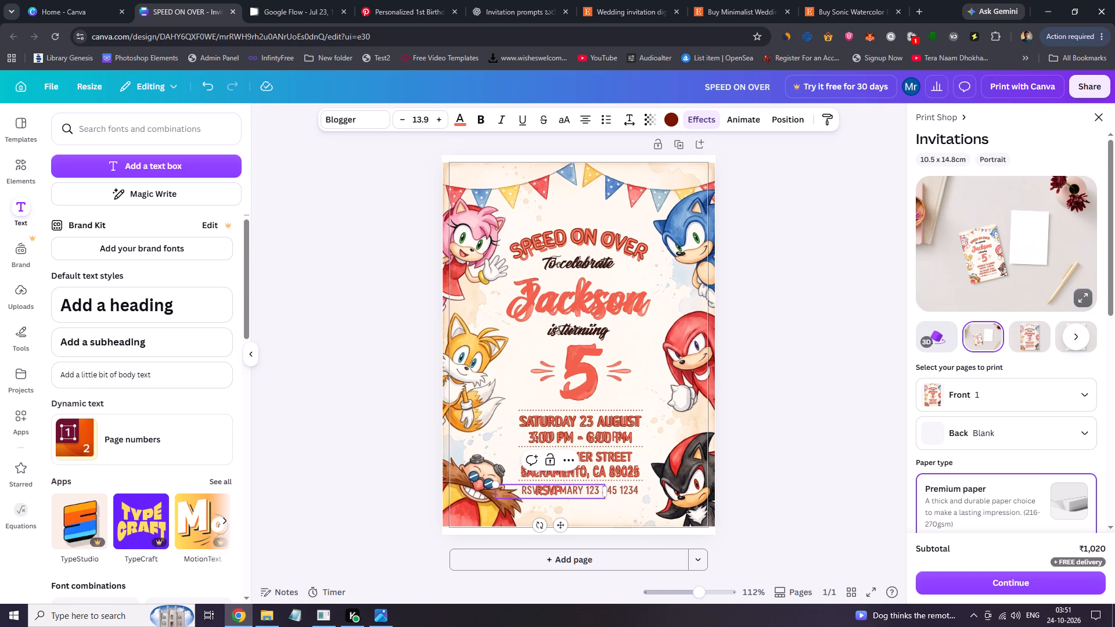
key("shift+t")
key("shift+o")
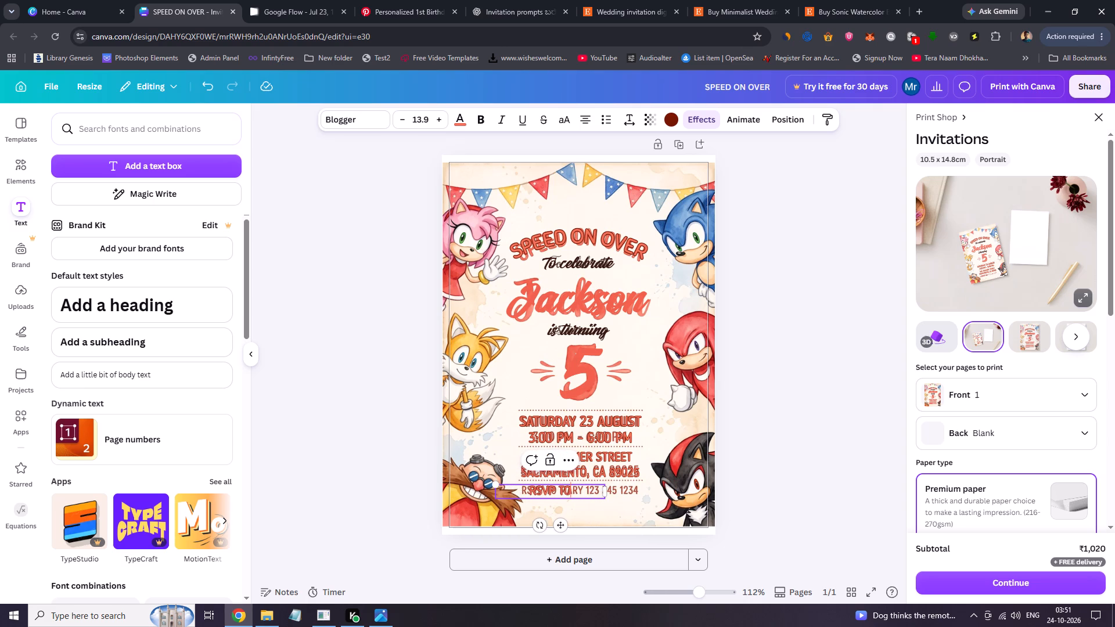
key("space")
type("MA")
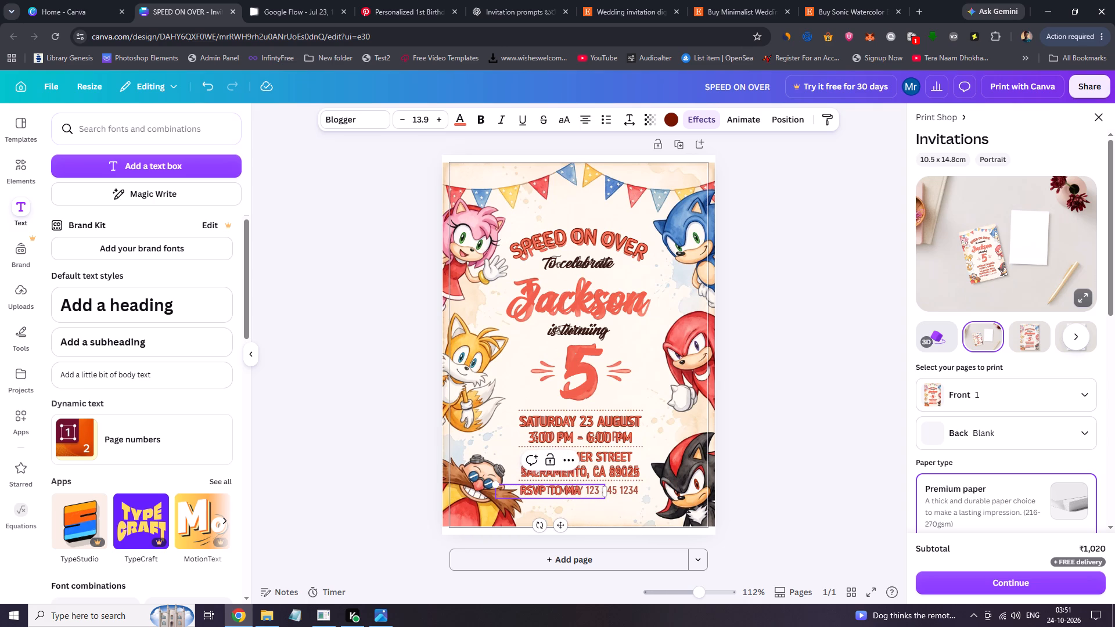
type("RR")
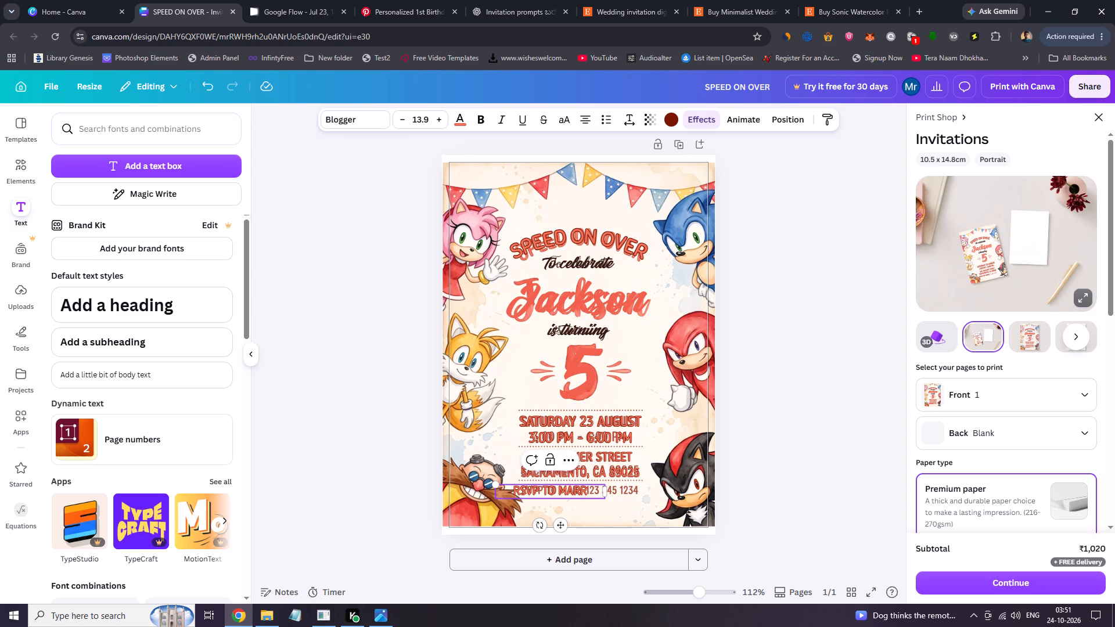
key("shift+y")
key("space")
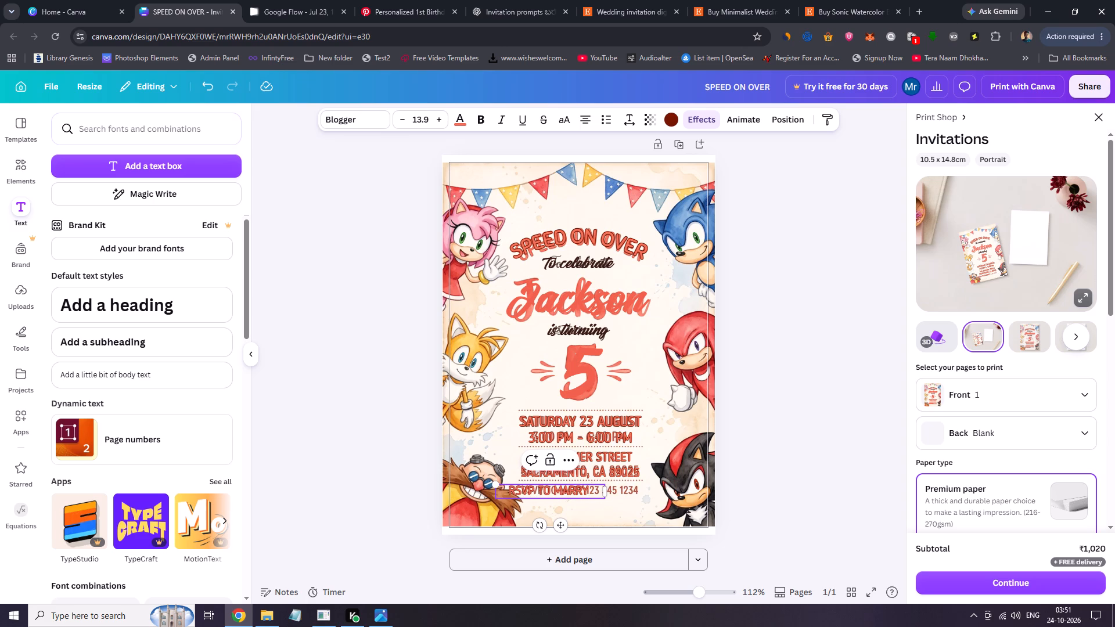
Move the RSVP text up over the address lines and delete the extra R so the name reads MARY.
left_click_drag(560, 524, 549, 493)
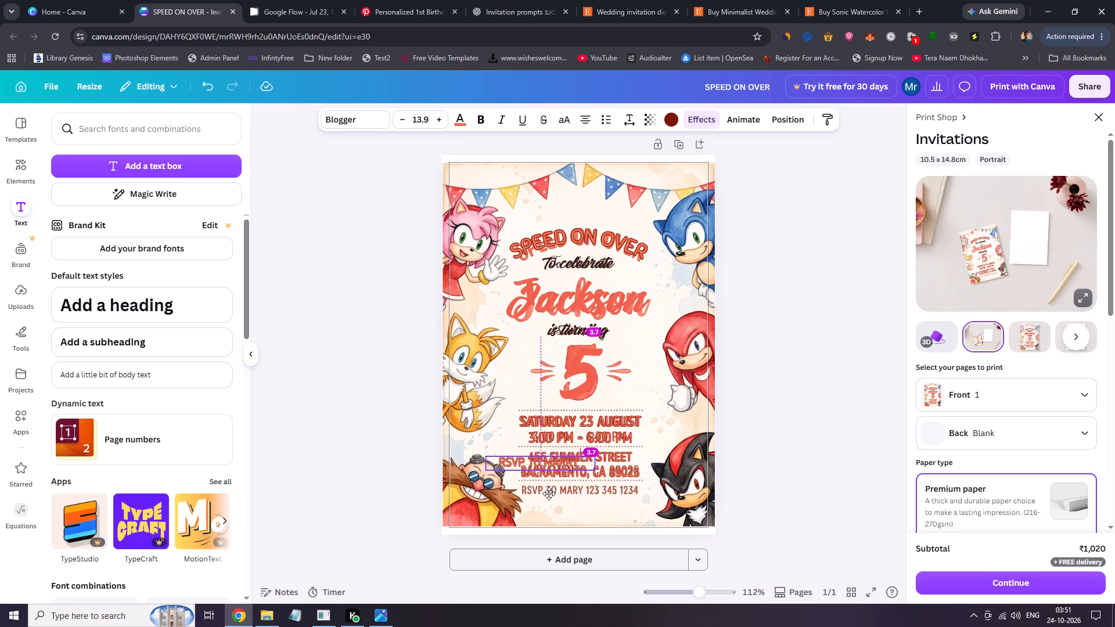
left_click_drag(549, 493, 548, 496)
left_click(568, 463)
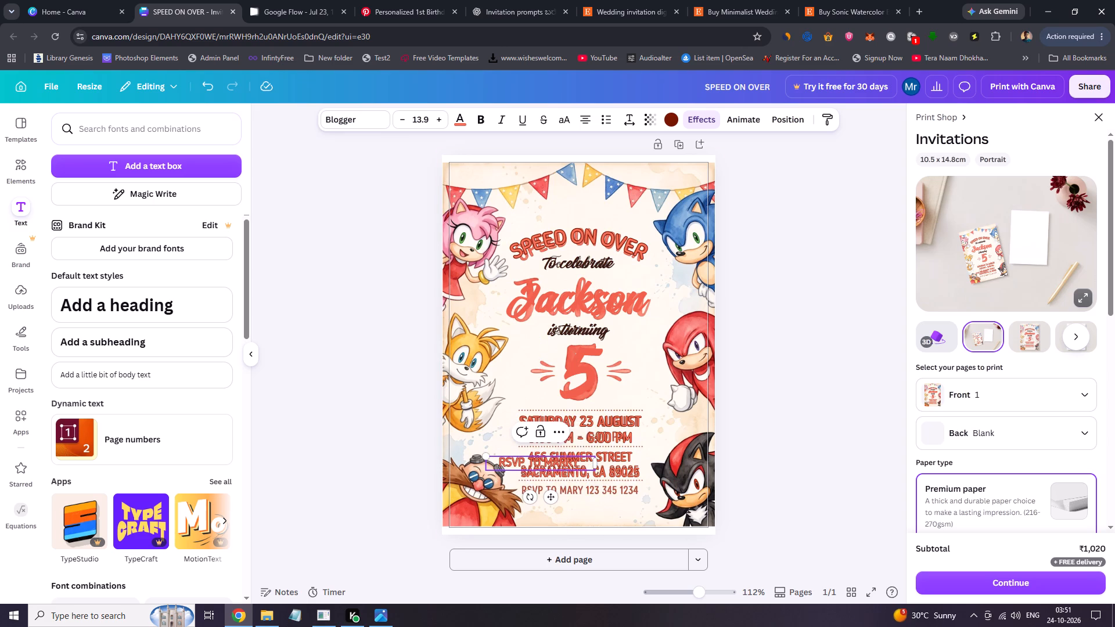
key("BackSpace")
Add the contact phone number after the name in the new RSVP text.
key("Right")
key("Right")
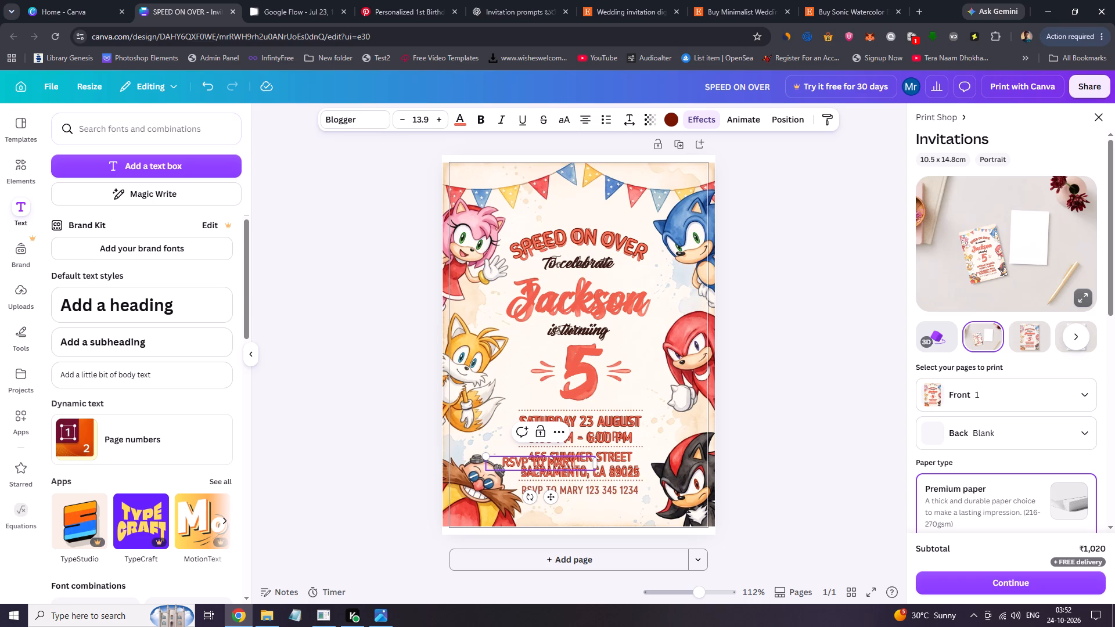
key("Right")
key("Left")
key("Right")
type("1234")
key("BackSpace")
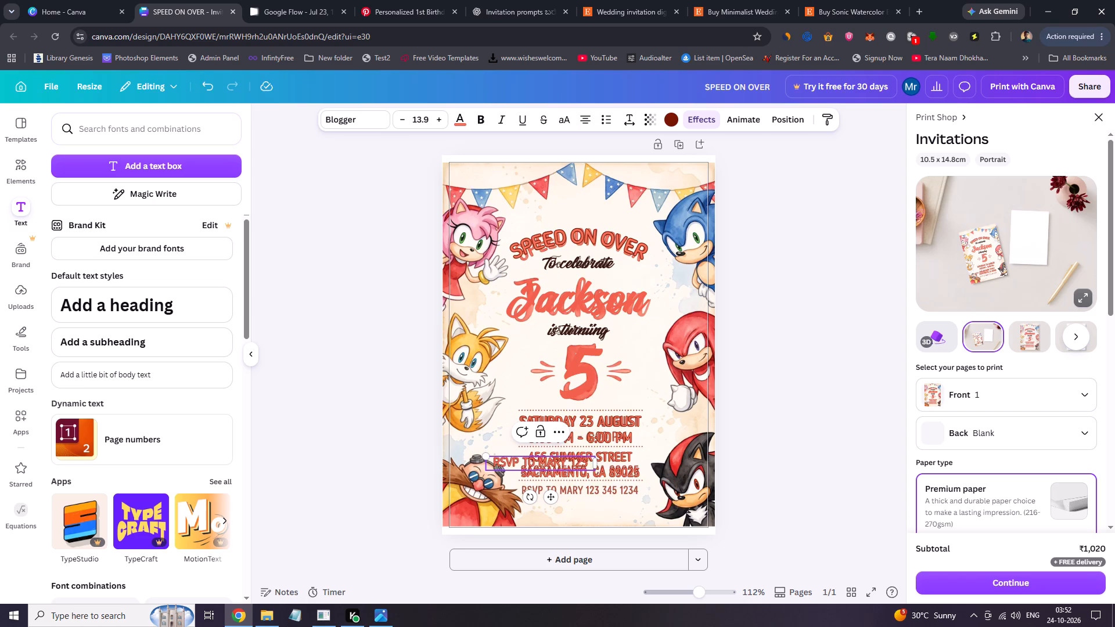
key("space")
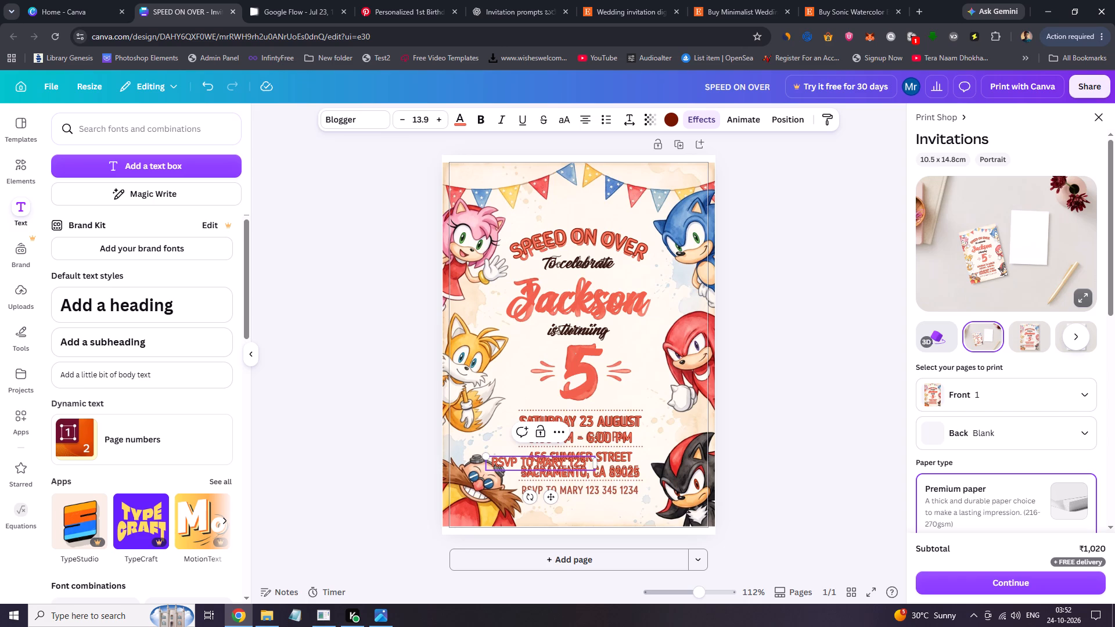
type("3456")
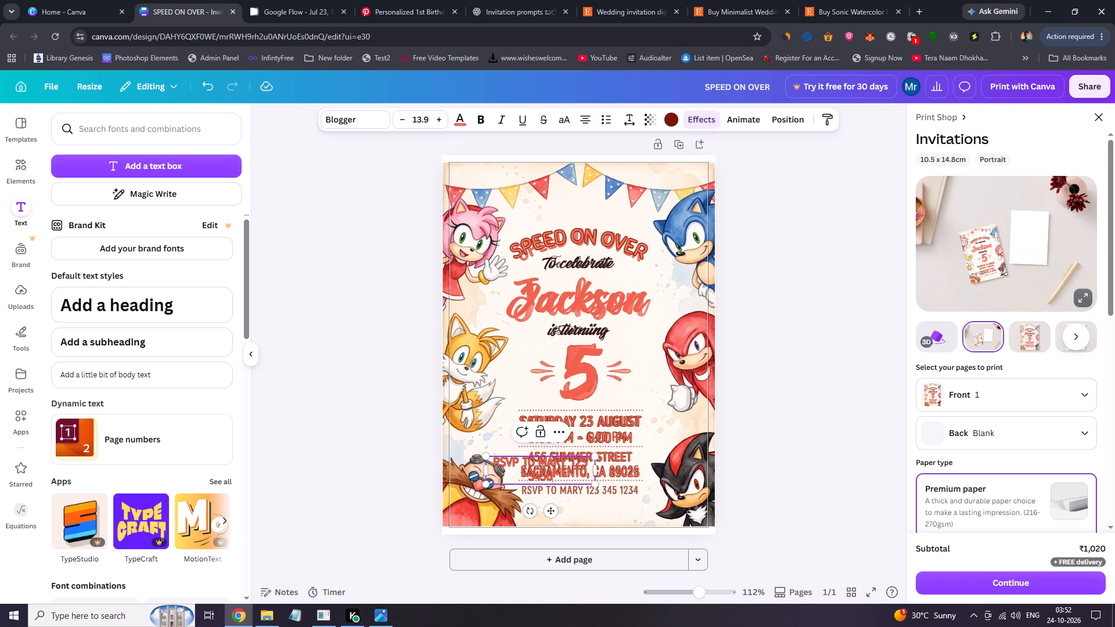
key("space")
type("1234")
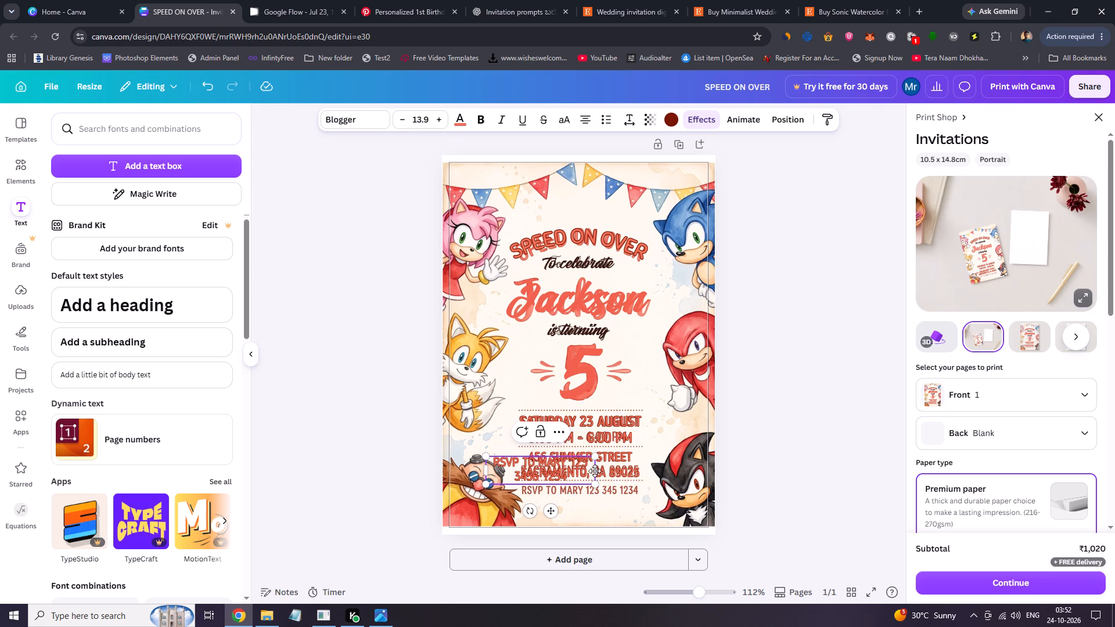
Widen the RSVP text box so its text fits on one line and move it down onto the original RSVP line.
left_click_drag(595, 471, 638, 471)
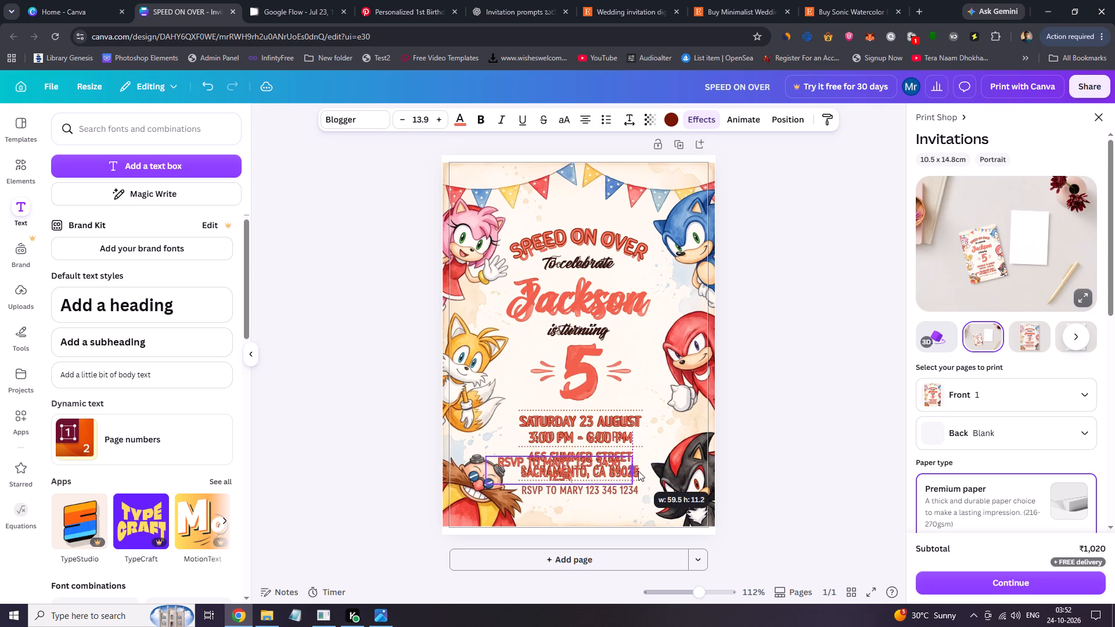
left_click_drag(638, 471, 642, 471)
left_click_drag(578, 495, 606, 524)
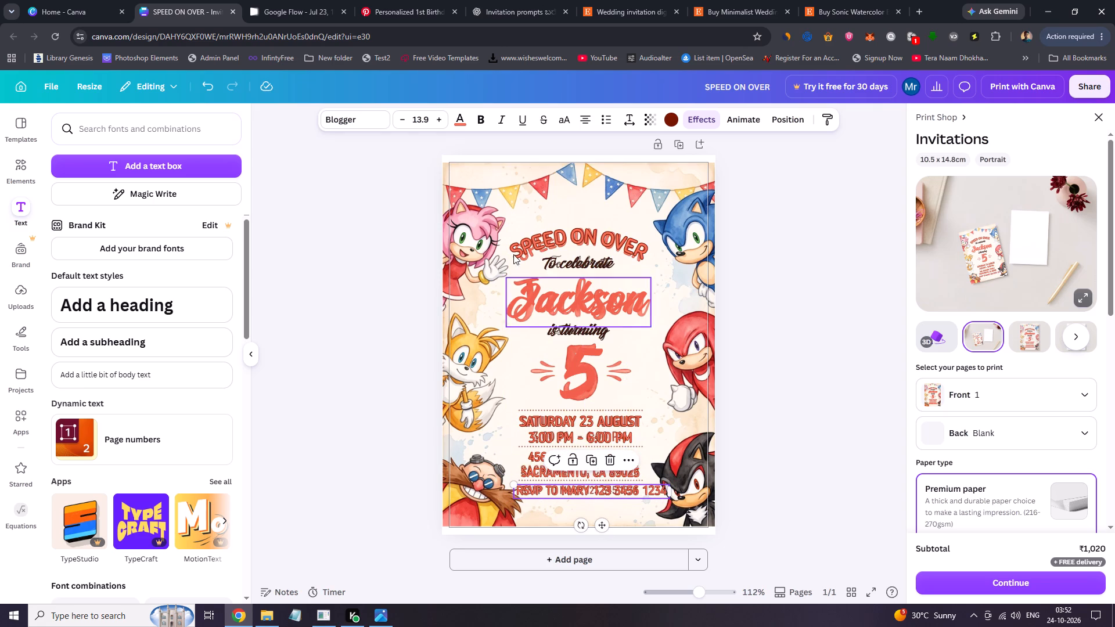
Set the new RSVP text's font size to 11.9 and nudge it into alignment with the original RSVP line.
left_click(402, 116)
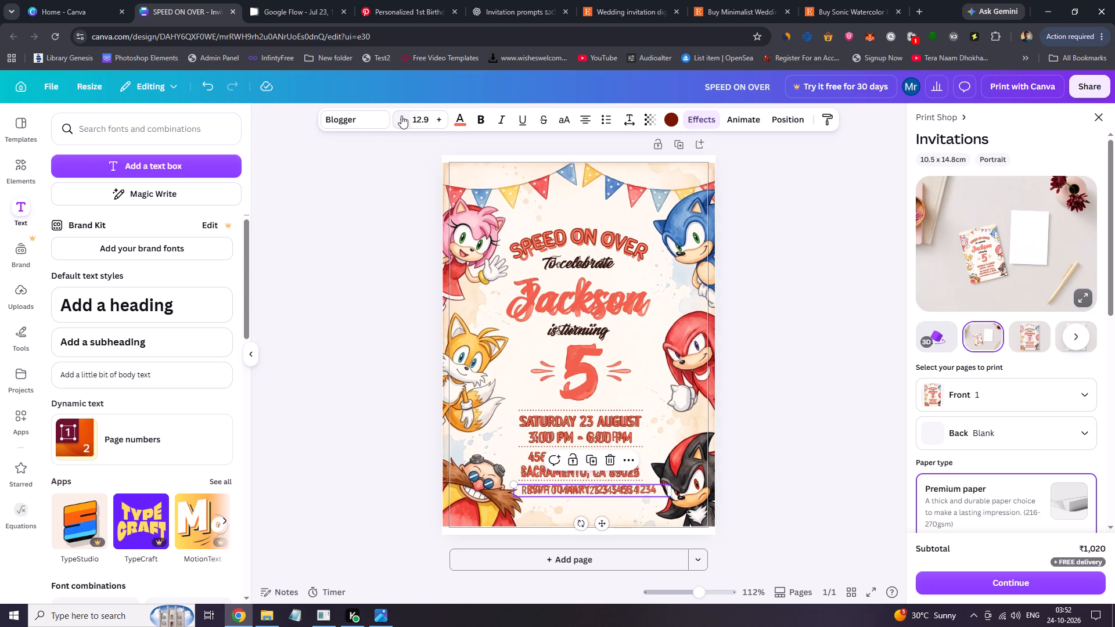
triple_click(441, 120)
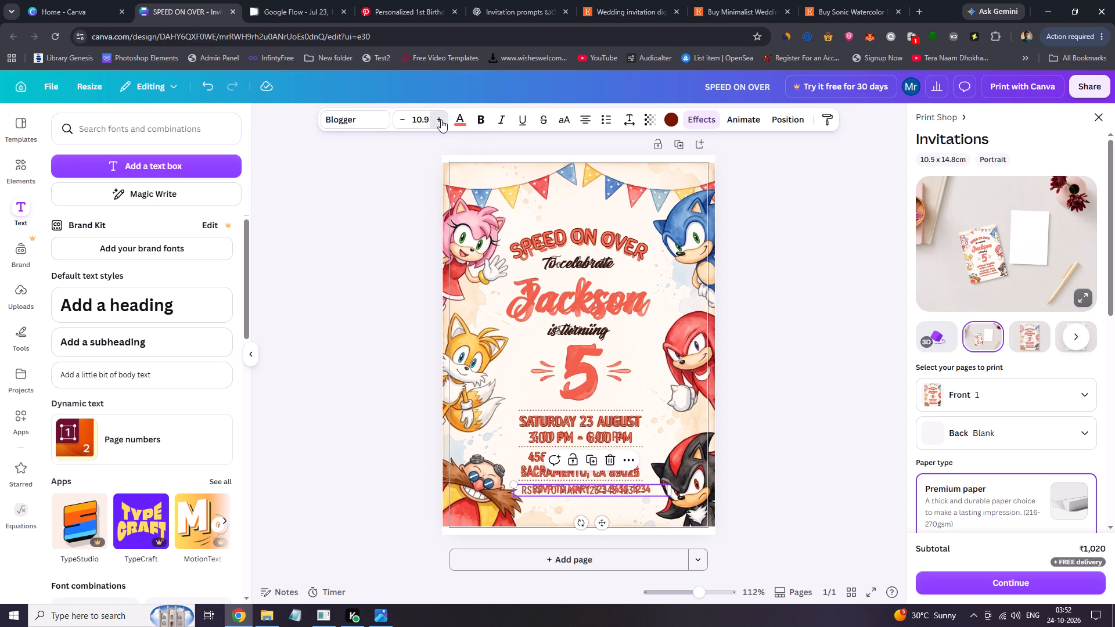
left_click(404, 121)
left_click(404, 121)
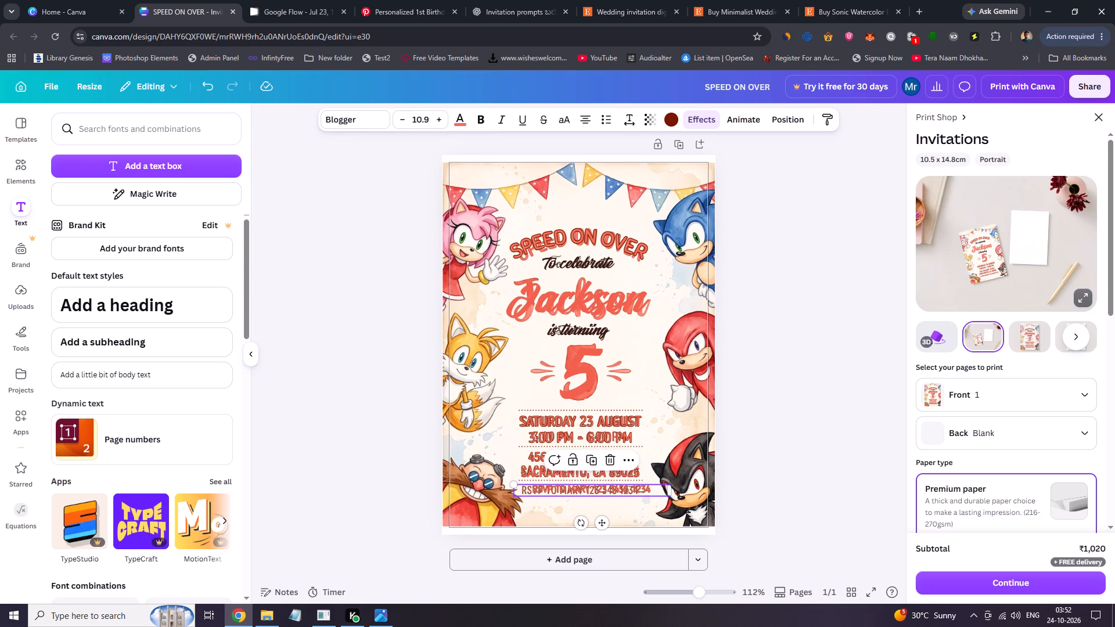
left_click(437, 120)
left_click_drag(602, 524, 599, 524)
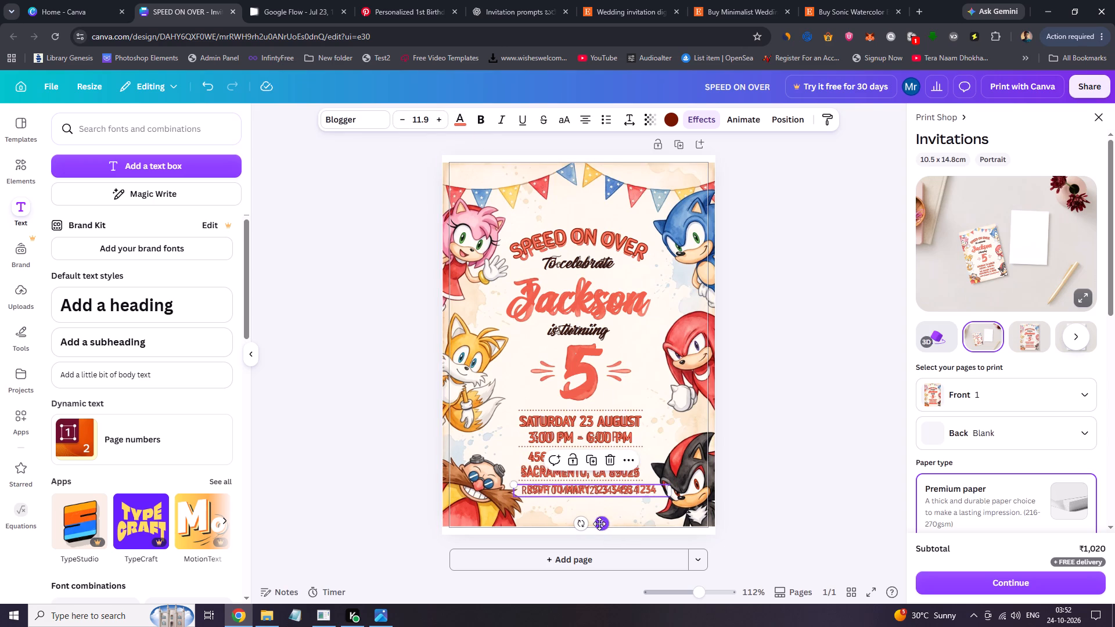
left_click_drag(599, 524, 600, 526)
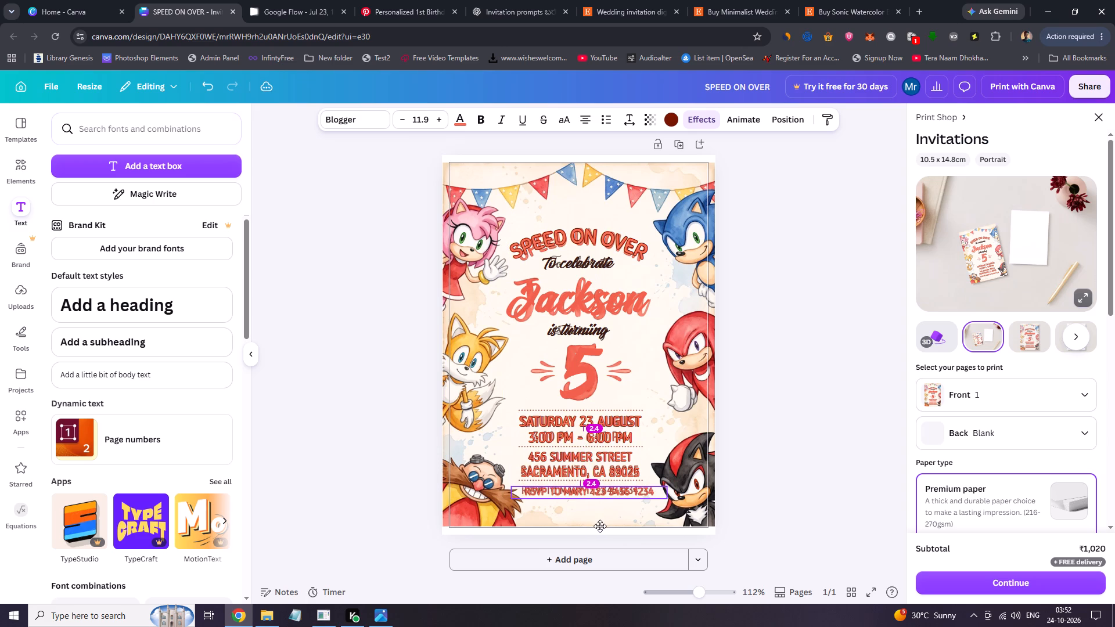
left_click_drag(600, 526, 598, 525)
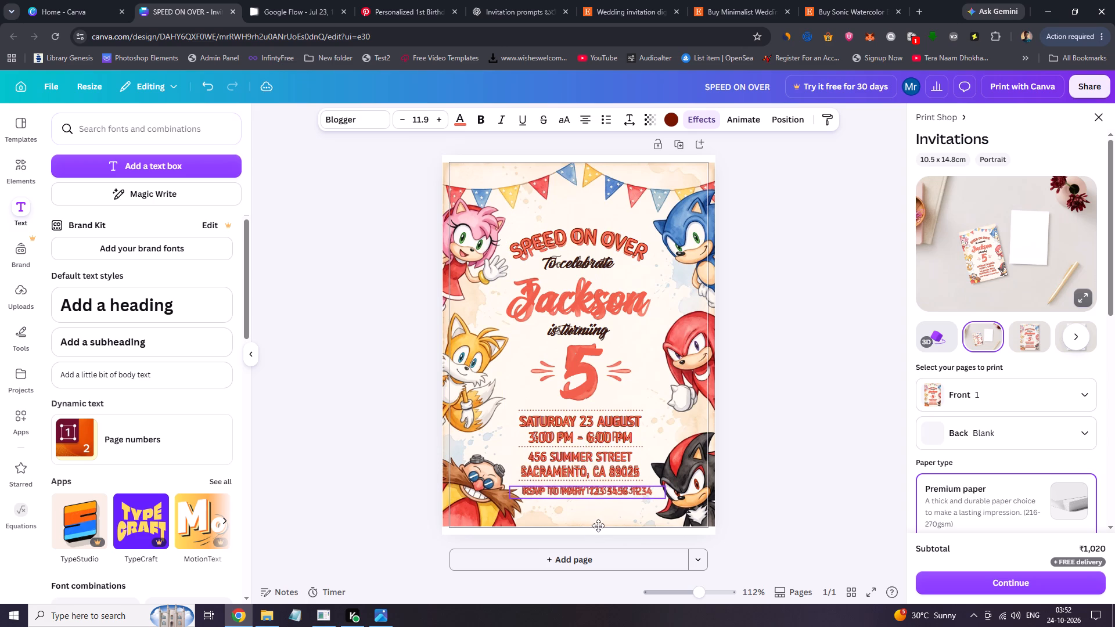
left_click_drag(598, 525, 597, 524)
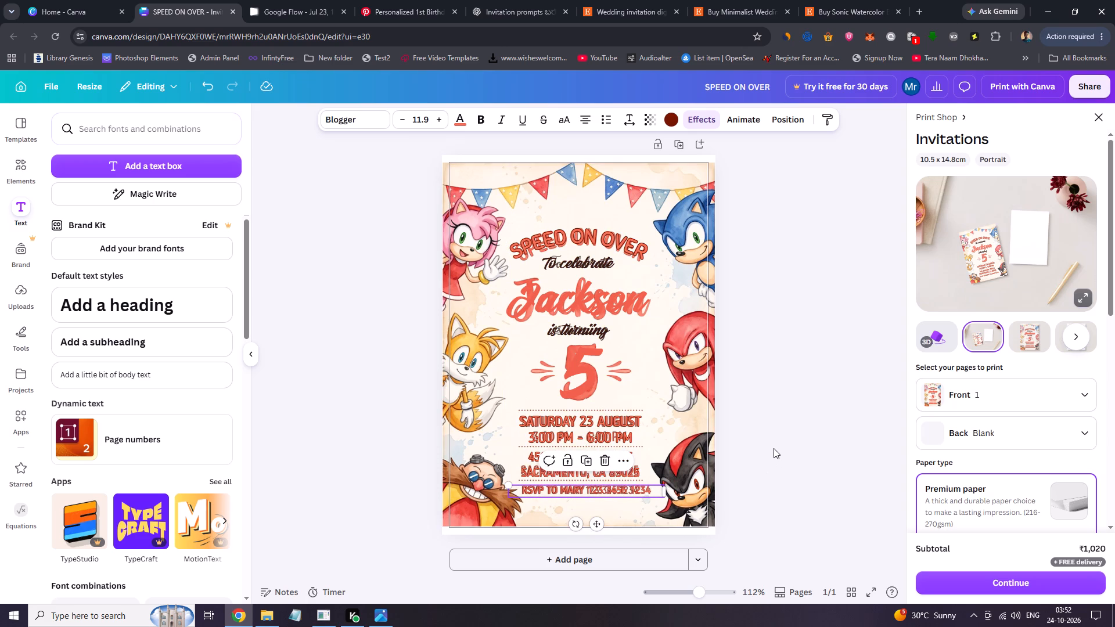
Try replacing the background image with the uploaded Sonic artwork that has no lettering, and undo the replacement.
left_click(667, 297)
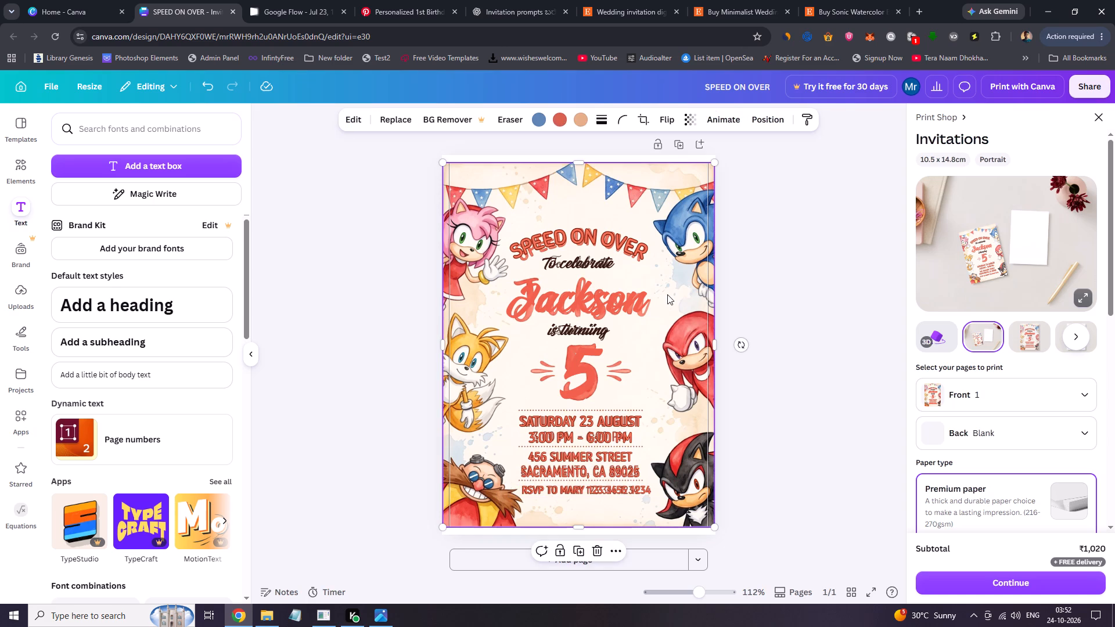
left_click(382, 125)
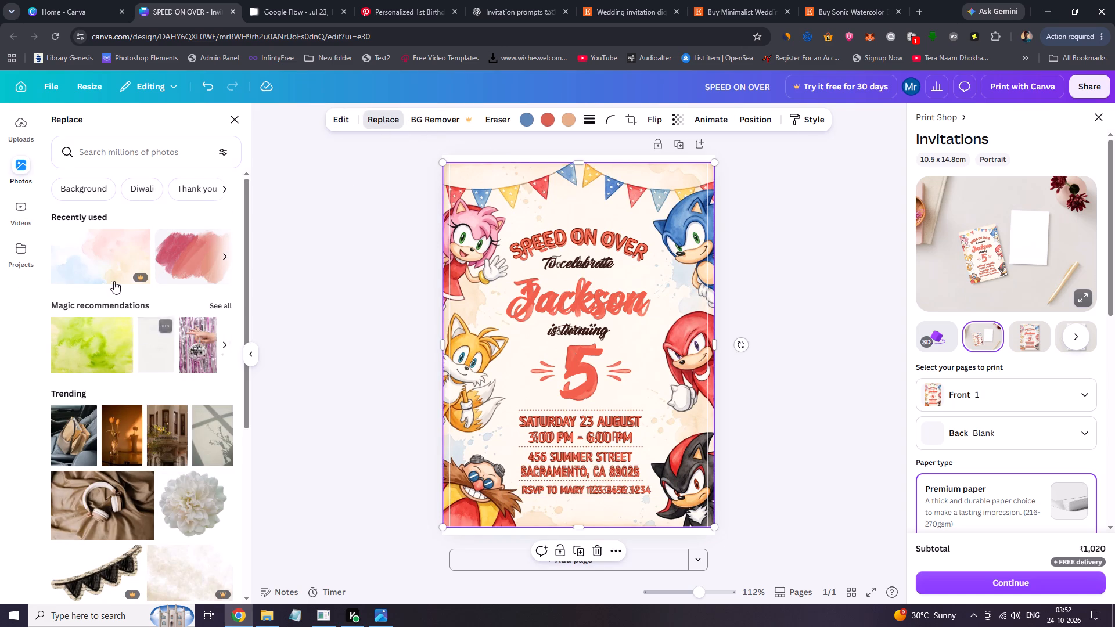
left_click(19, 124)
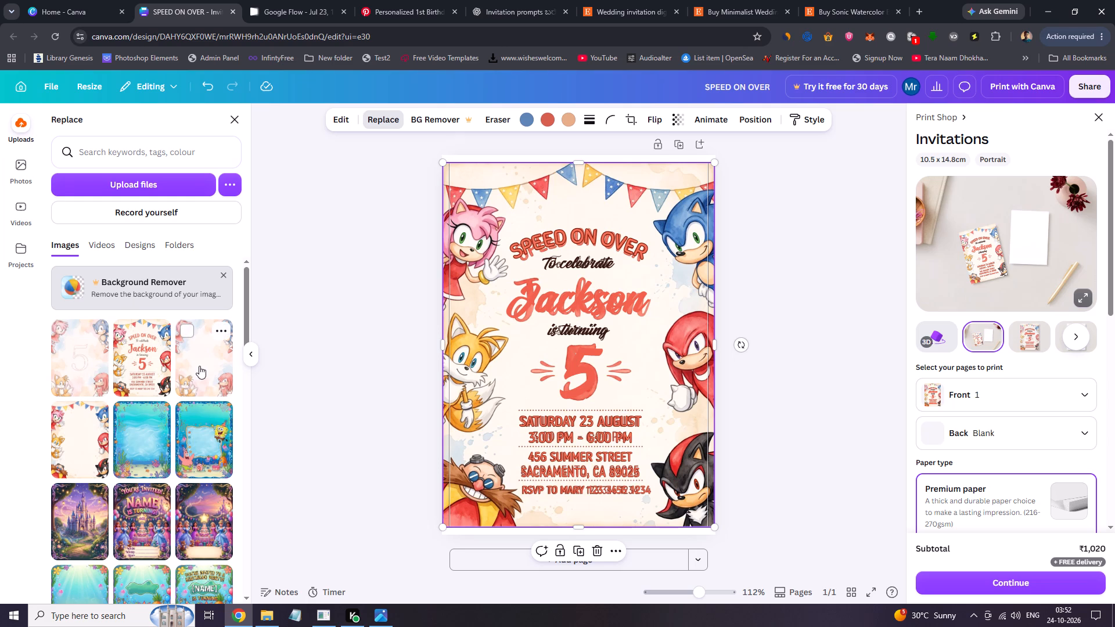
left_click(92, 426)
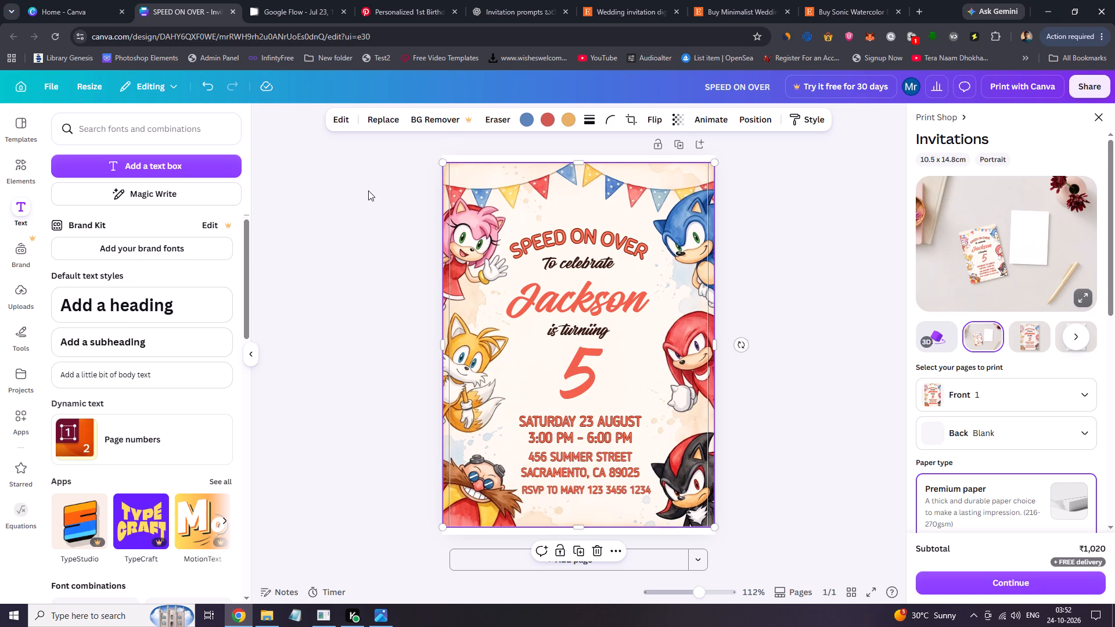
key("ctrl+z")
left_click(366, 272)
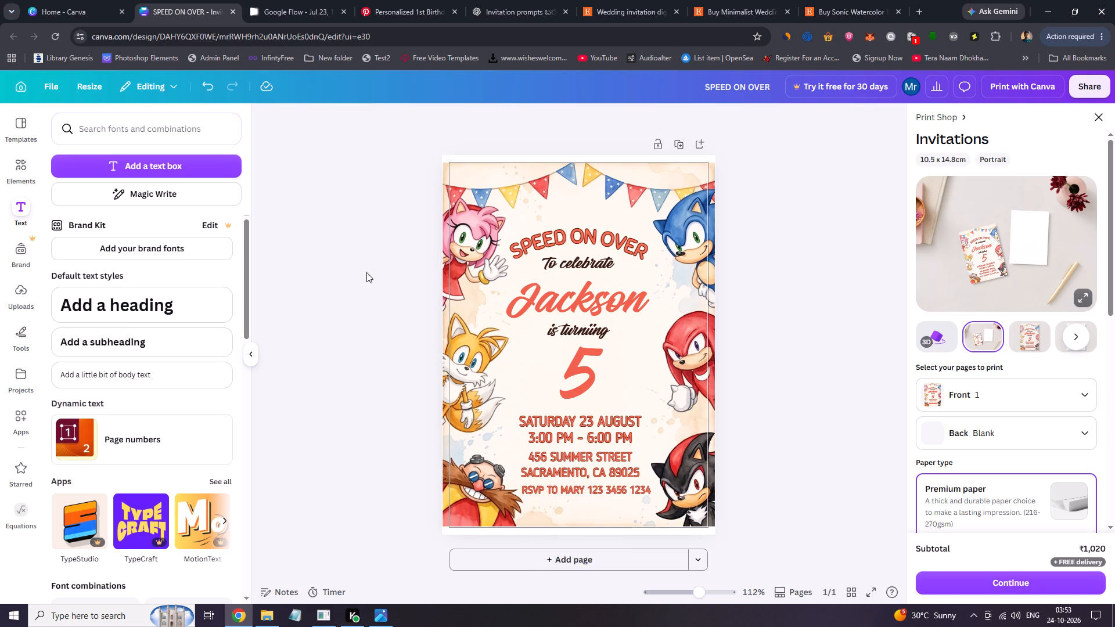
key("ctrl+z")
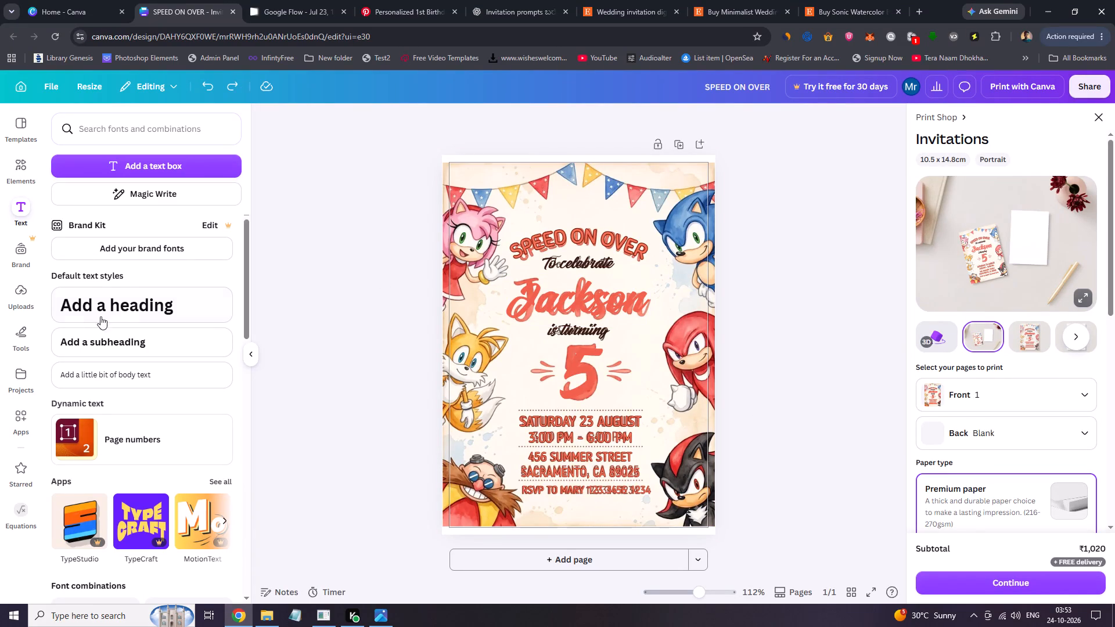
Add a line to the invitation and give it a dotted style with a stroke weight of 2.
left_click(16, 337)
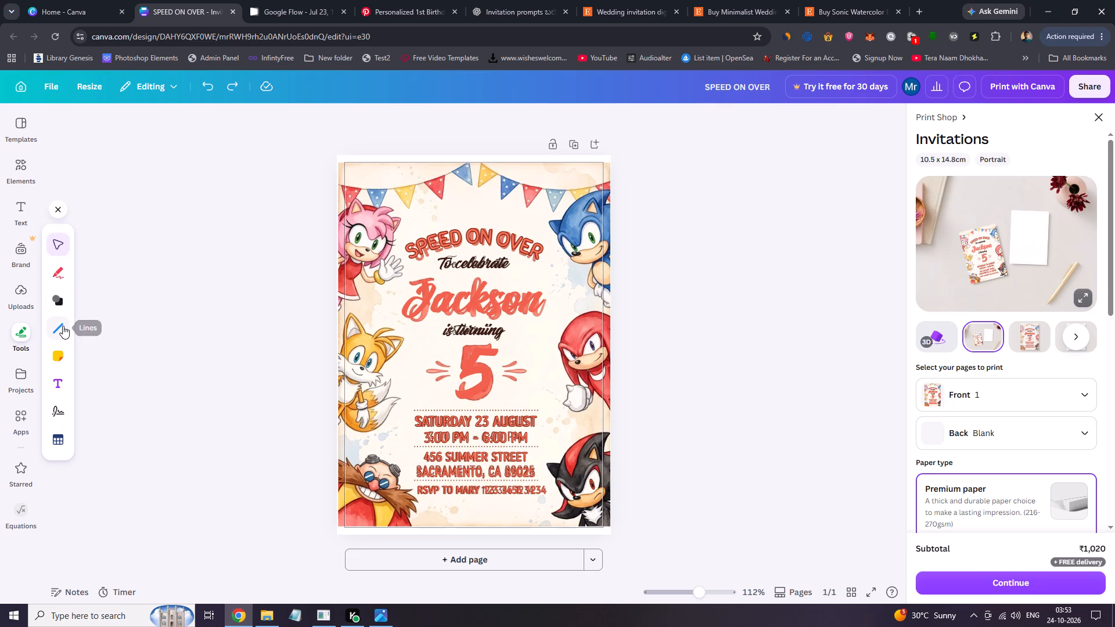
left_click(63, 326)
left_click(89, 318)
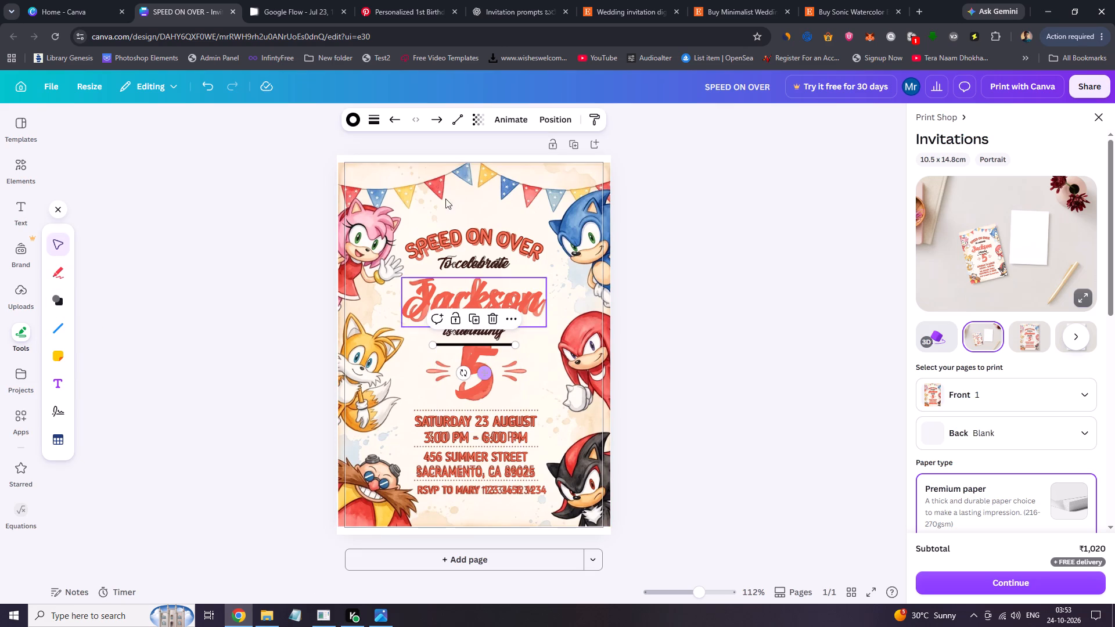
left_click(373, 116)
left_click(433, 152)
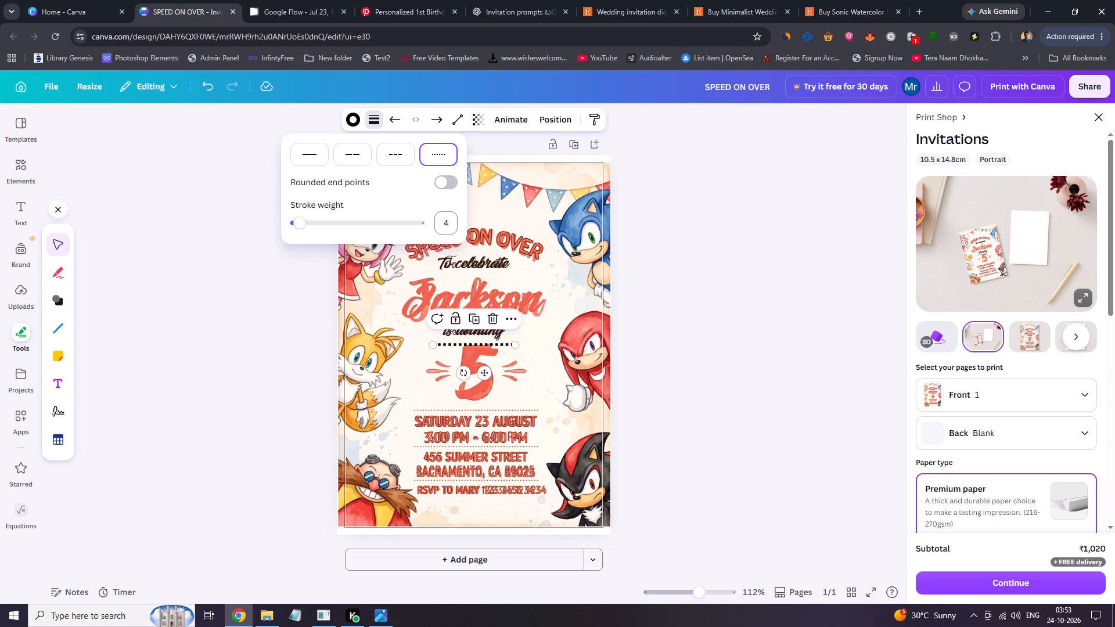
left_click_drag(441, 226, 454, 225)
key("2")
key("Return")
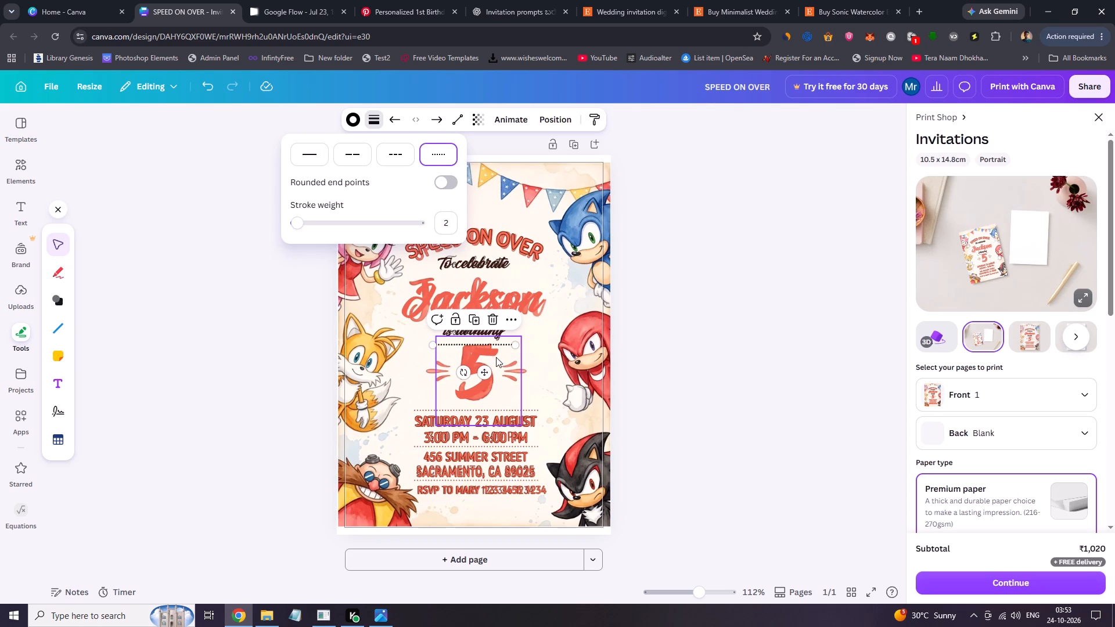
Move the dotted line onto the original divider above the date and extend it to the divider's full width.
left_click_drag(487, 371, 470, 430)
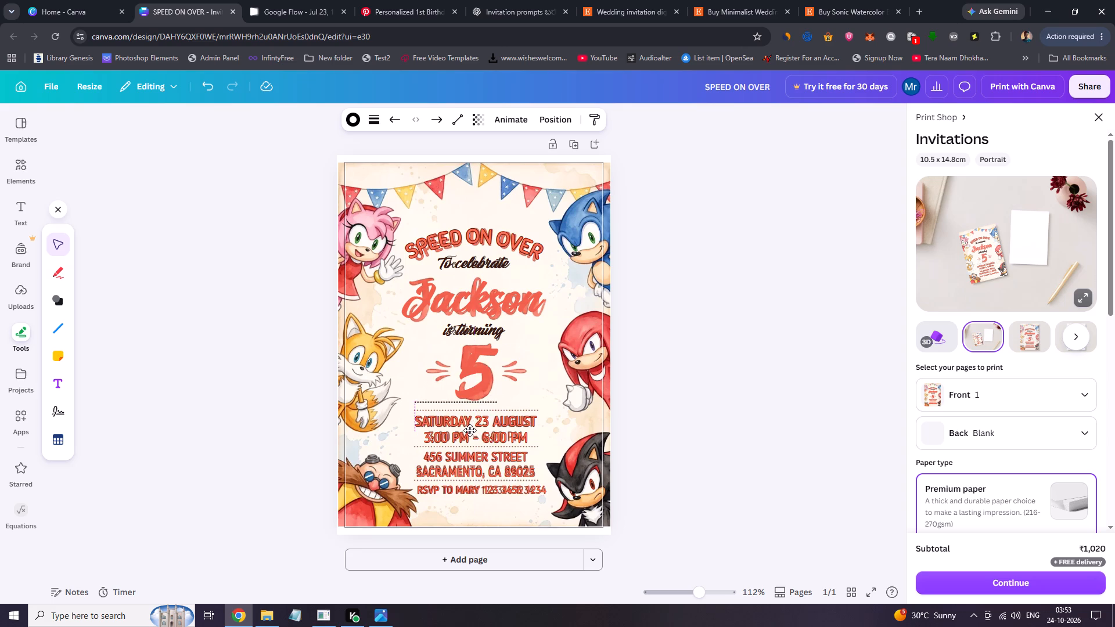
left_click_drag(470, 430, 464, 437)
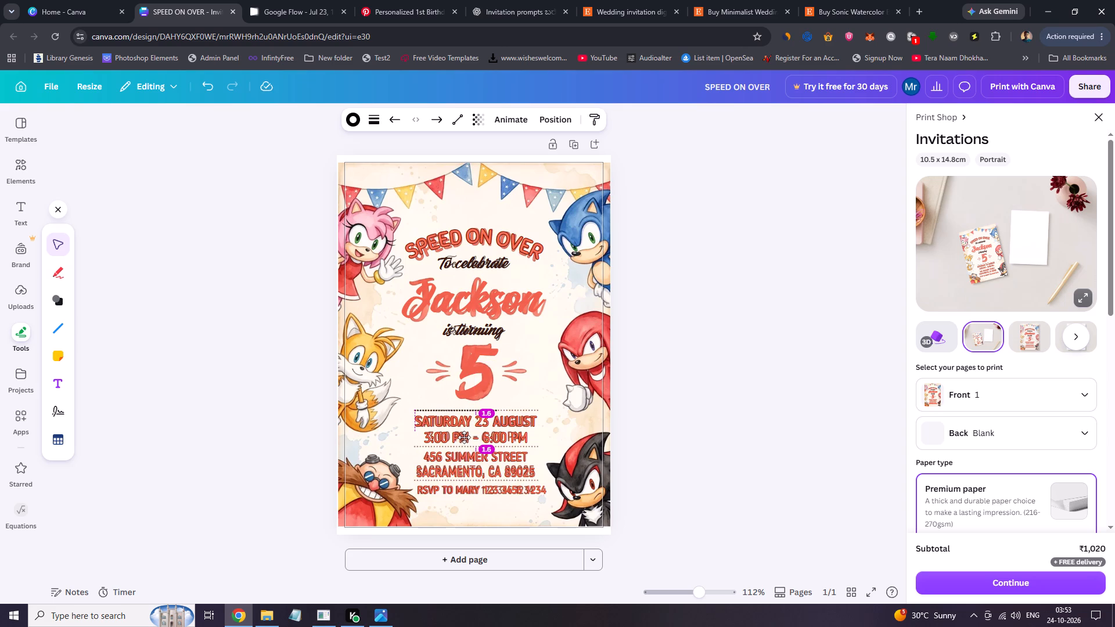
left_click_drag(464, 437, 466, 437)
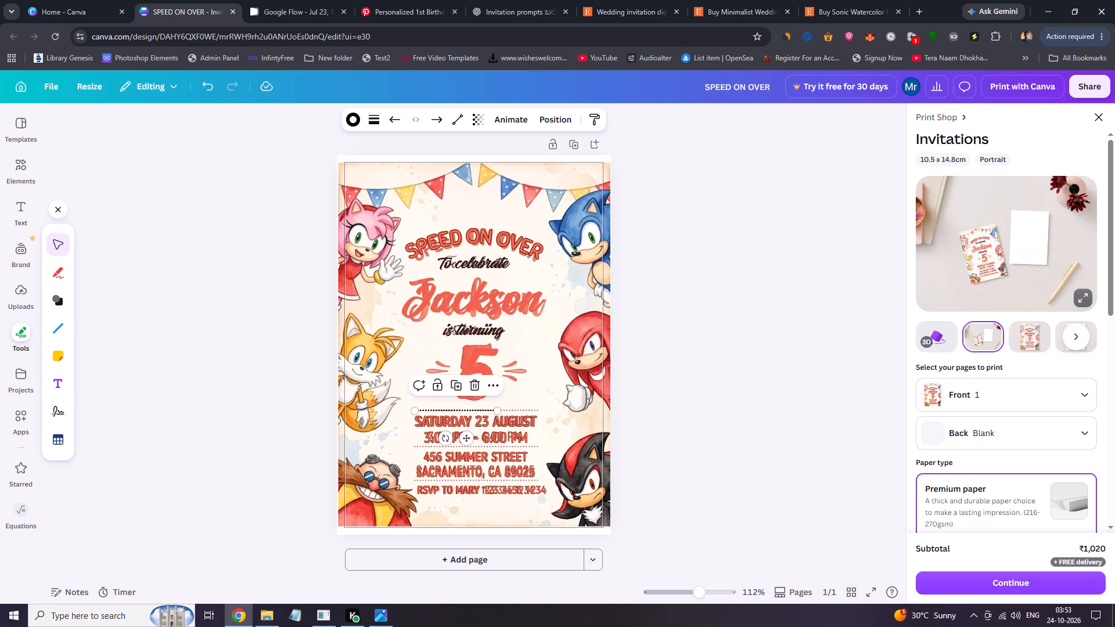
left_click(497, 410)
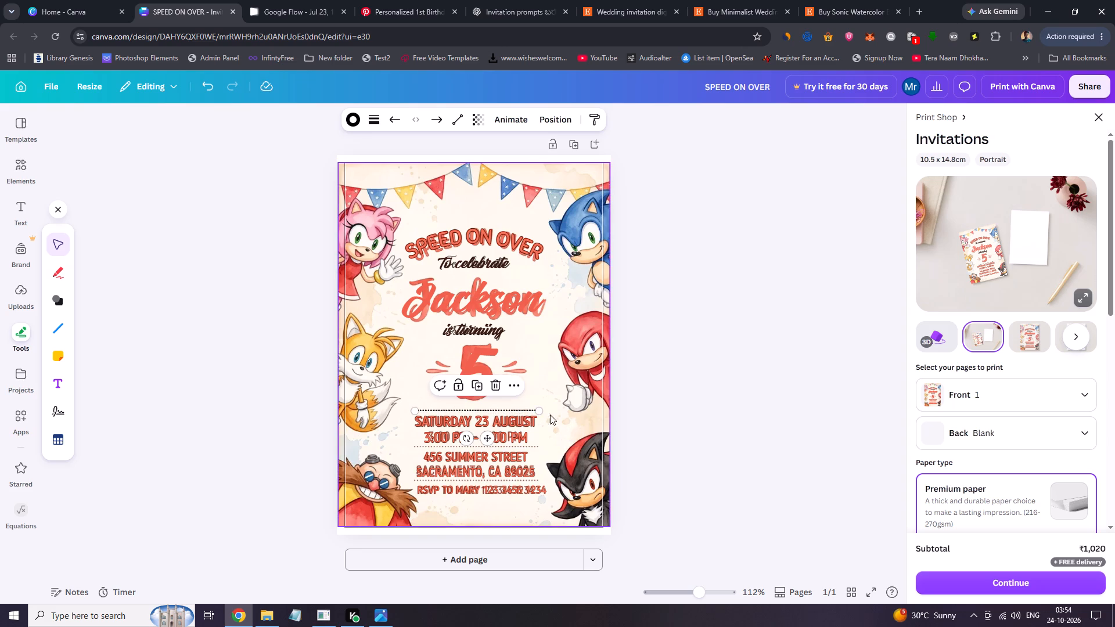
Colour the dotted line with the dark brown already used in the design.
left_click(354, 120)
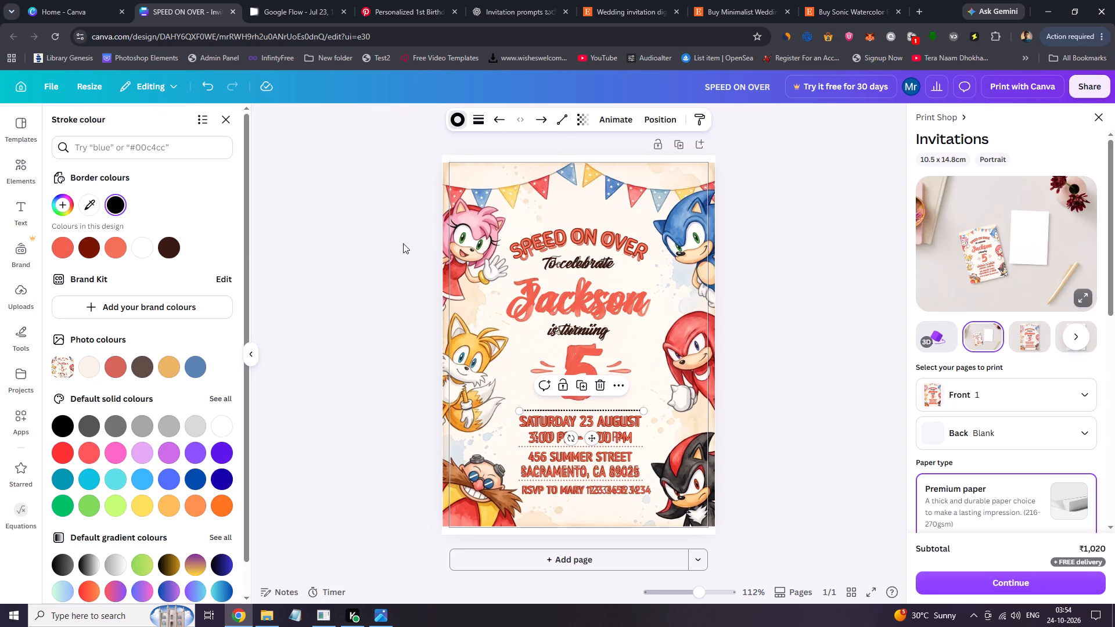
left_click(90, 243)
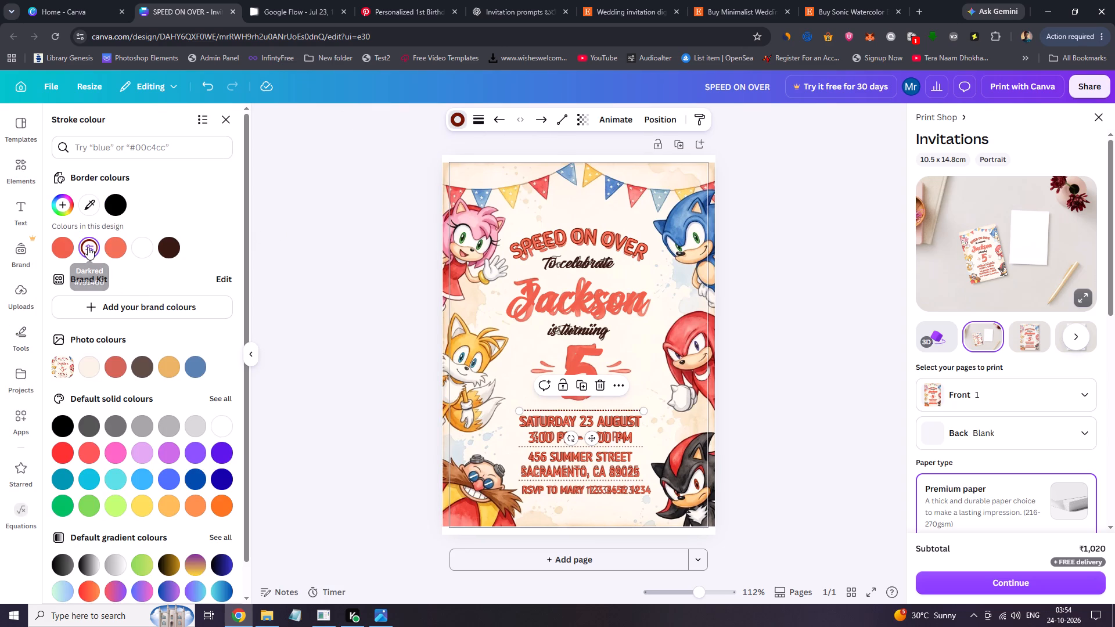
left_click(167, 244)
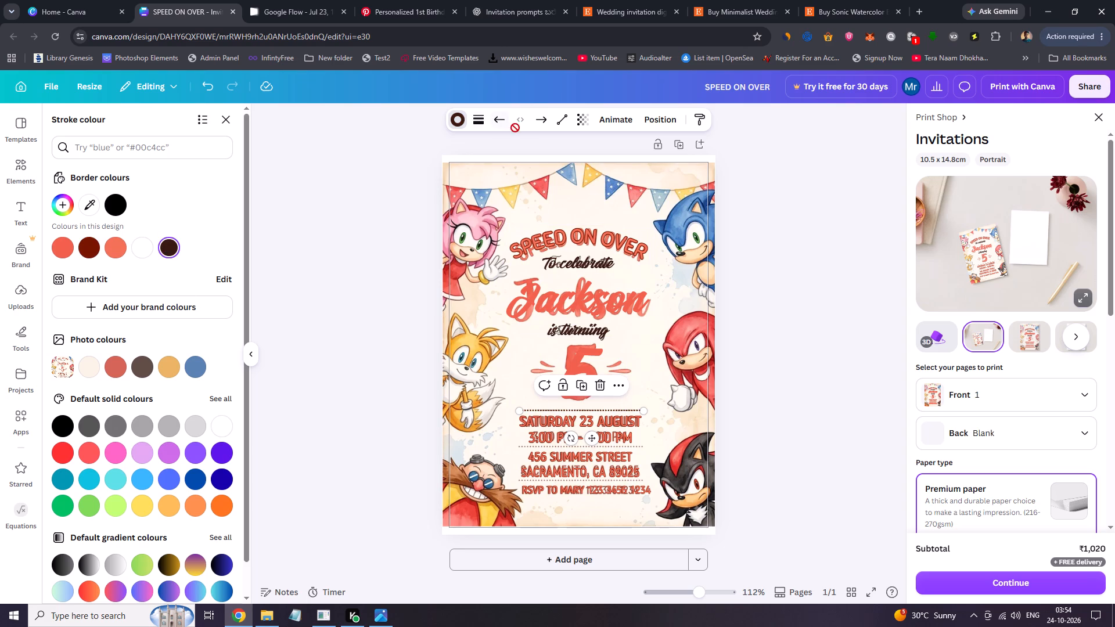
Duplicate the dotted line twice, placing the copies on the original dividers below the time and below the address.
left_click(582, 383)
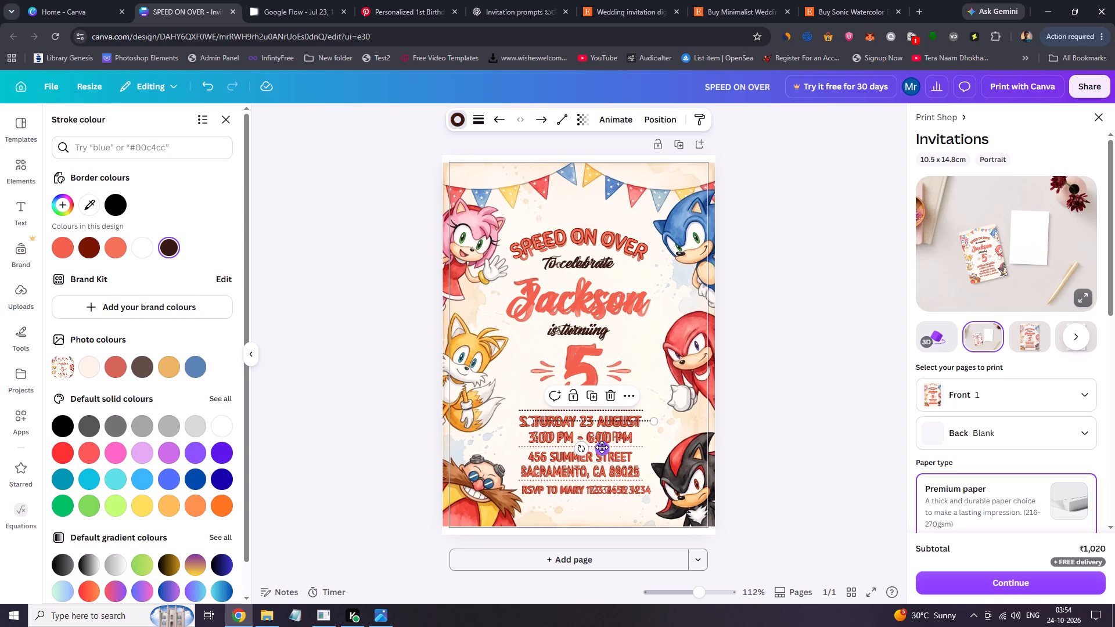
left_click_drag(602, 447, 593, 474)
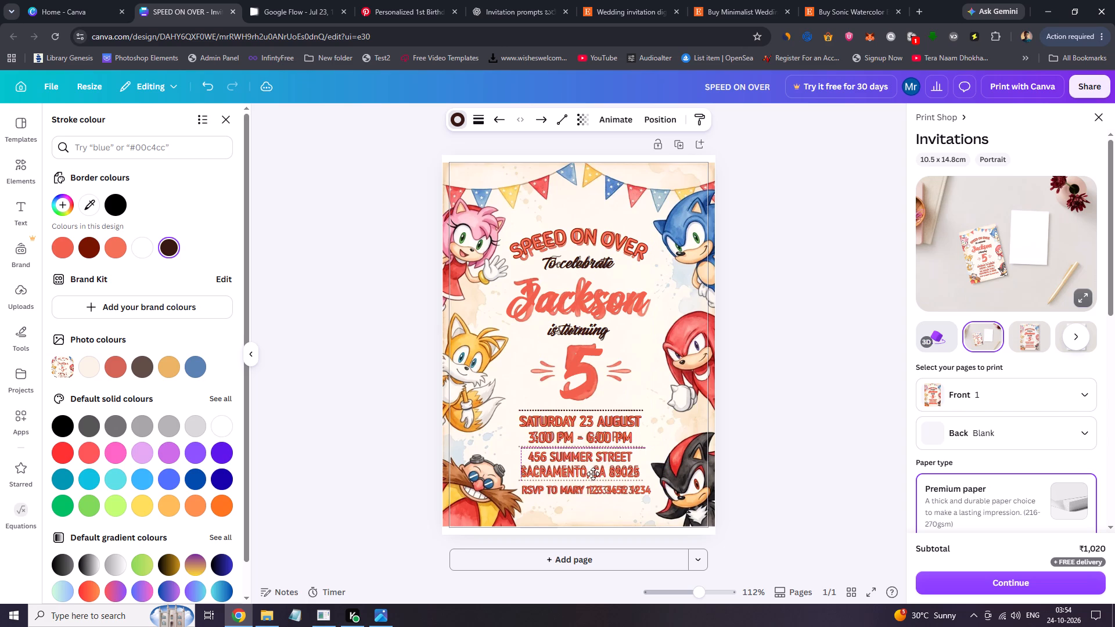
left_click_drag(593, 474, 591, 473)
left_click(581, 418)
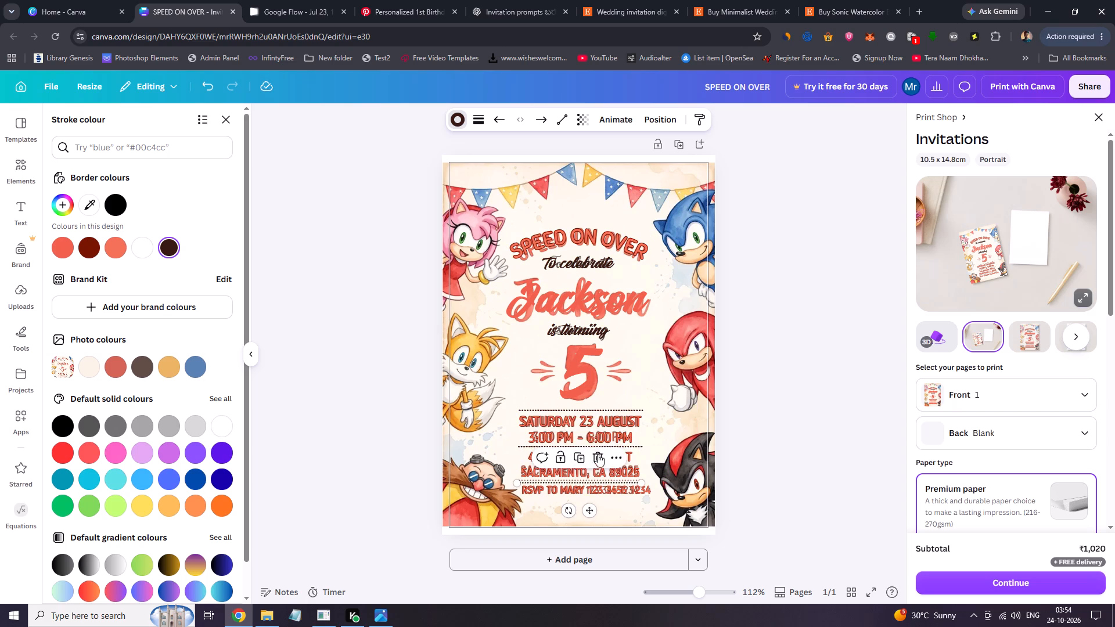
left_click(591, 509)
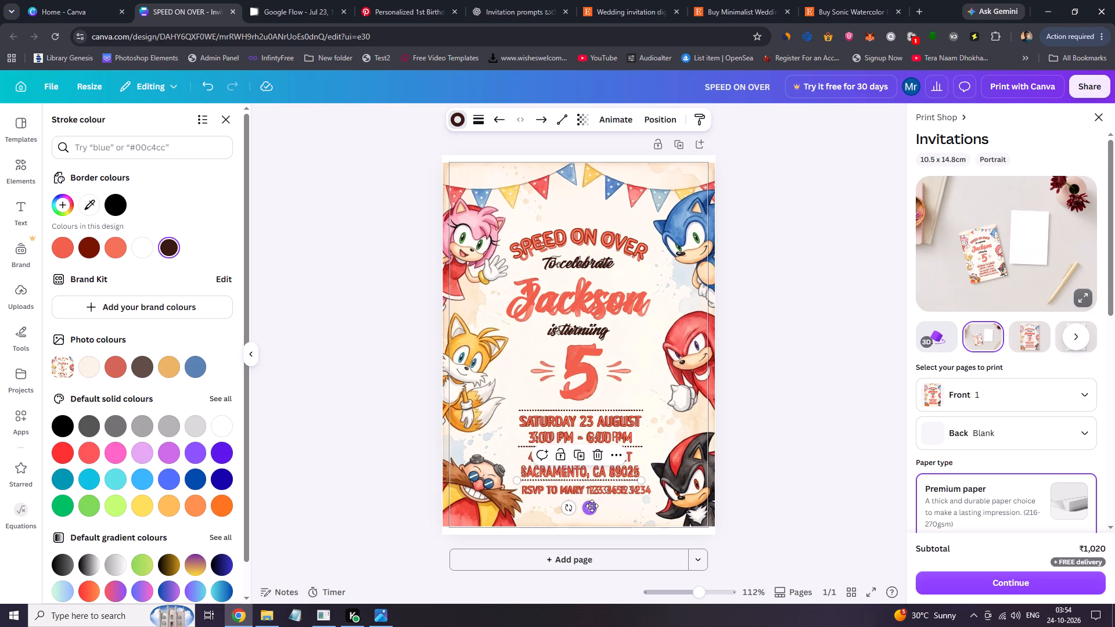
left_click(758, 433)
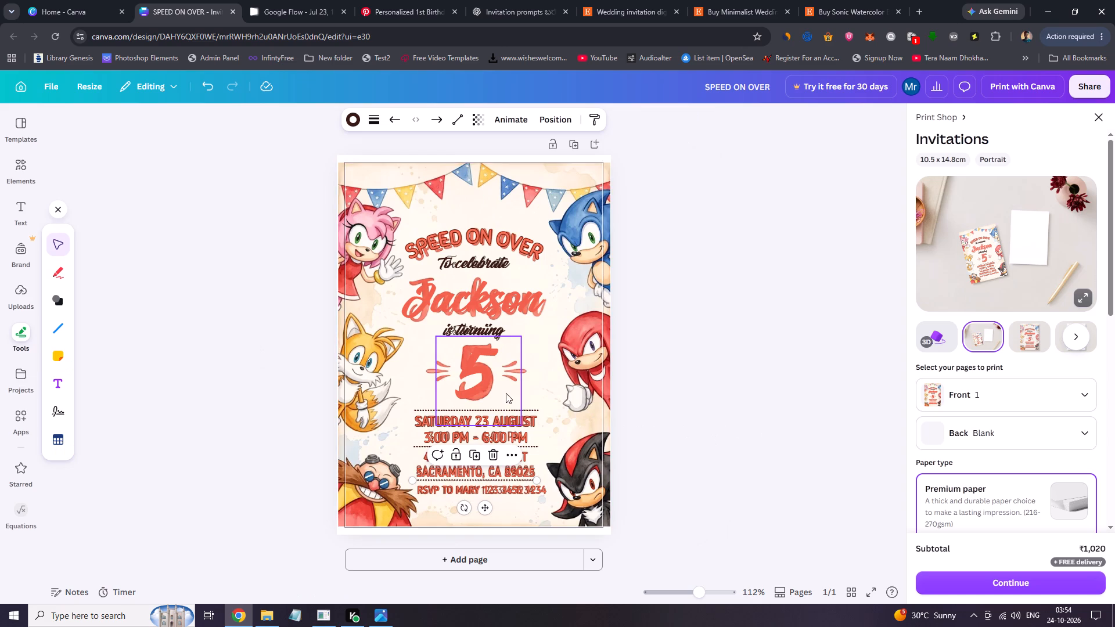
Replace the lettered background image with the uploaded Sonic artwork that has no lettering.
left_click(395, 260)
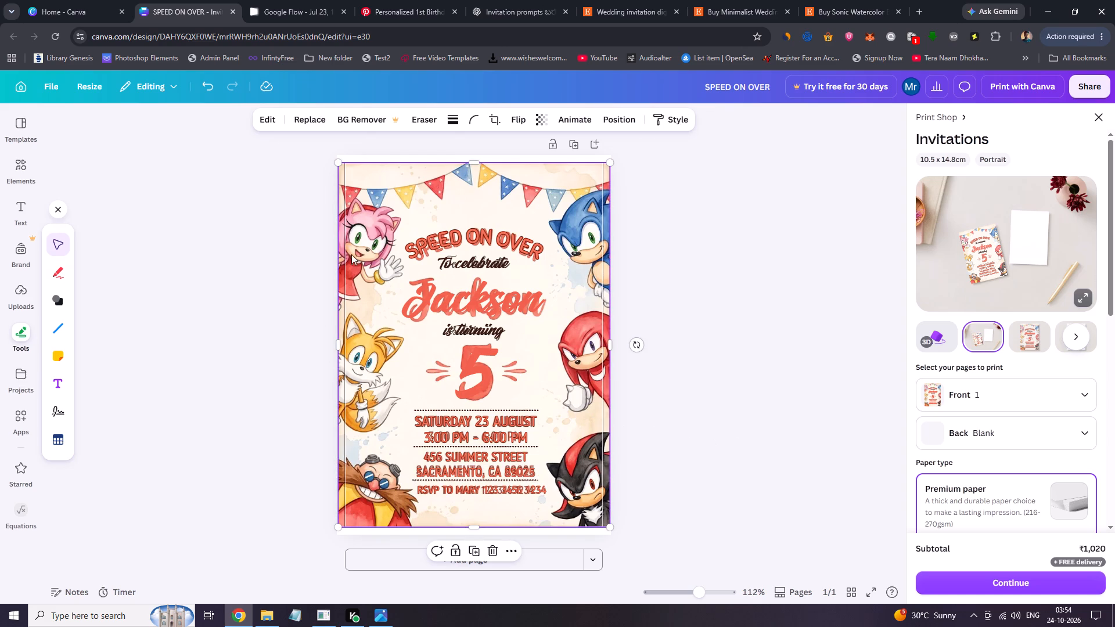
left_click(288, 117)
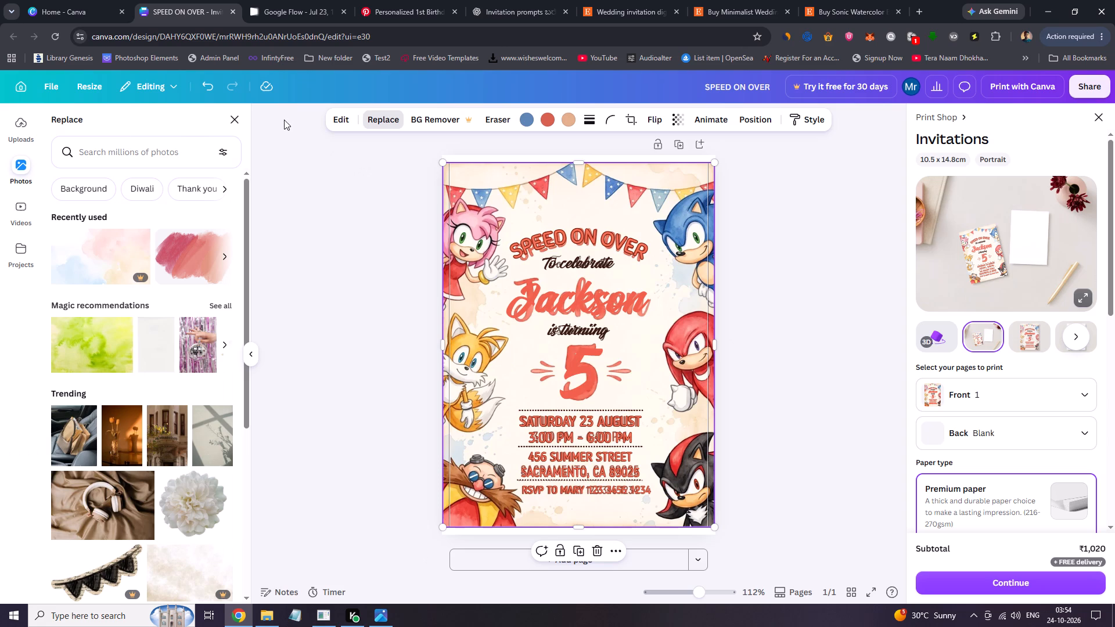
left_click(25, 121)
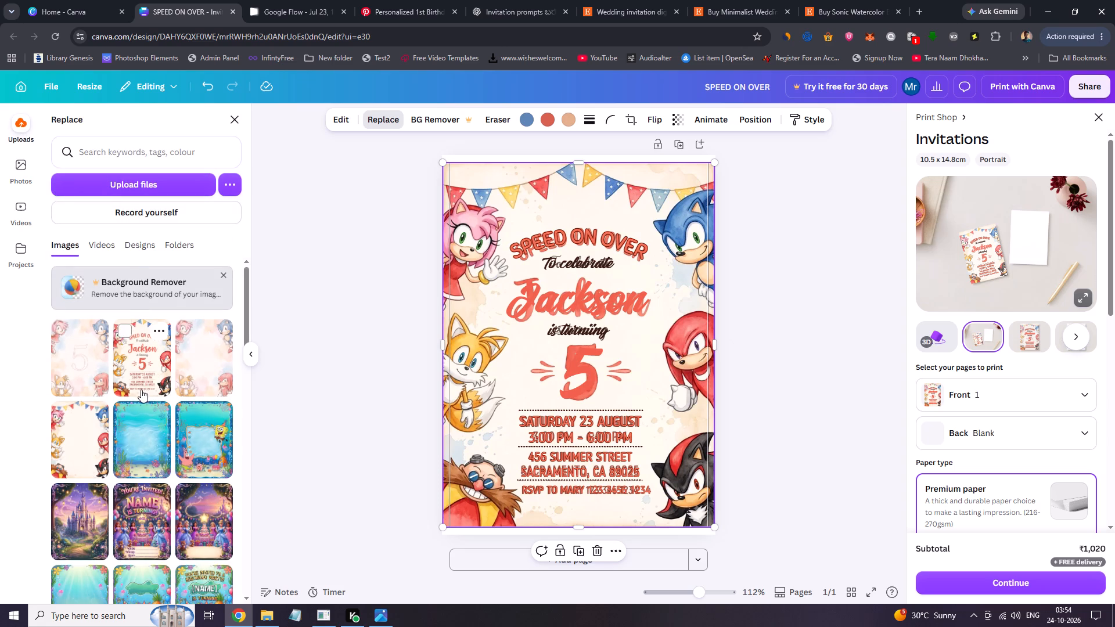
left_click(80, 435)
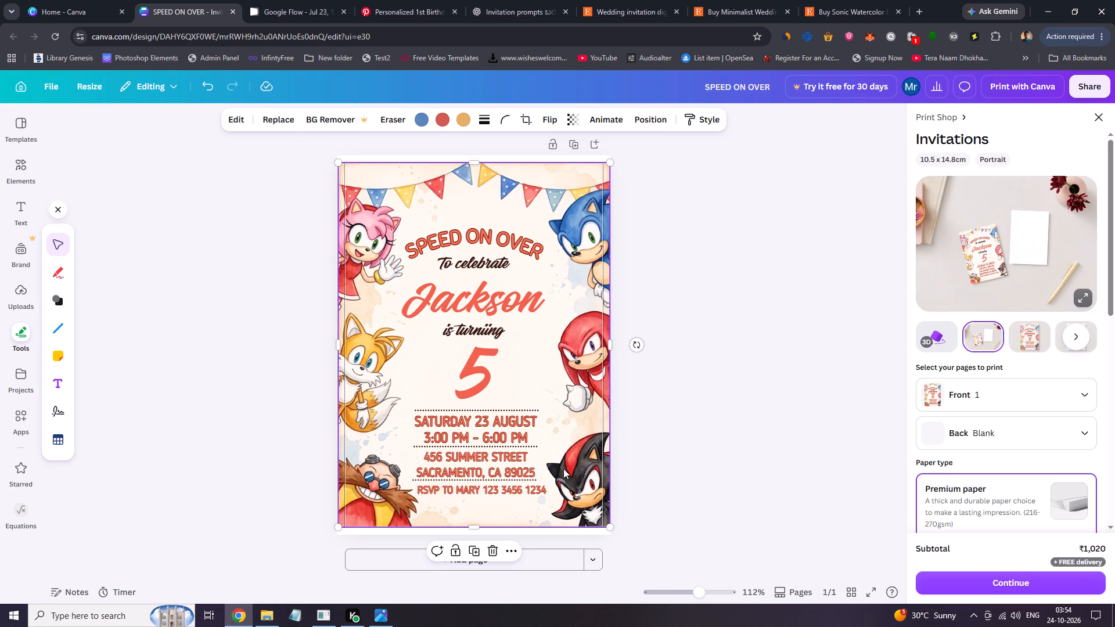
Fine-tune the three dotted dividers so they share the page's vertical centre line and sit clear of the date, time, address and RSVP text.
left_click(485, 480)
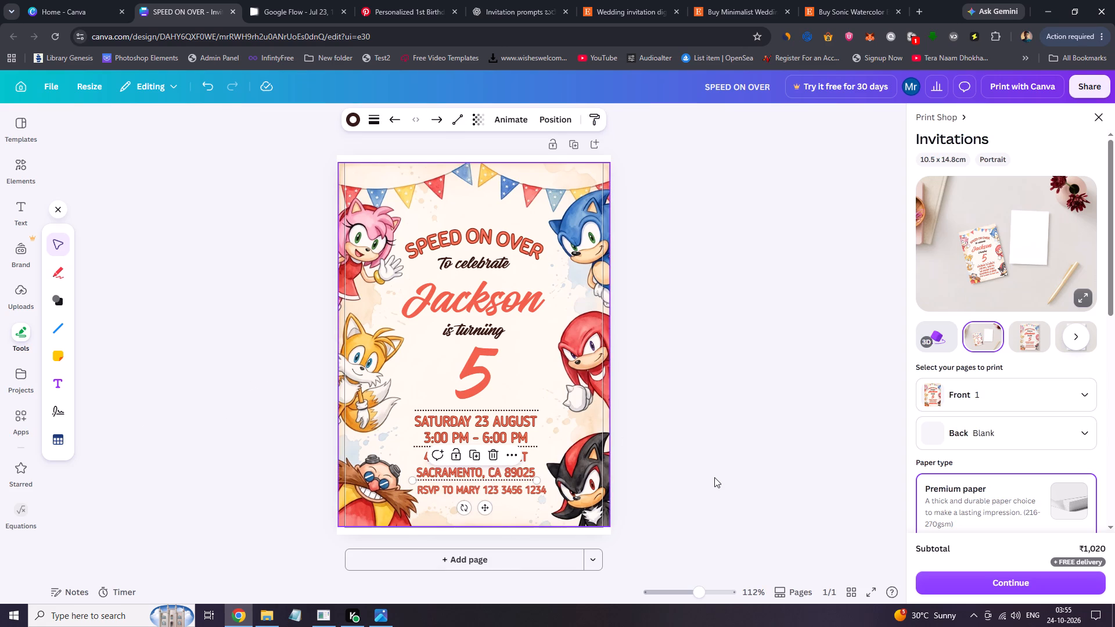
key("Down")
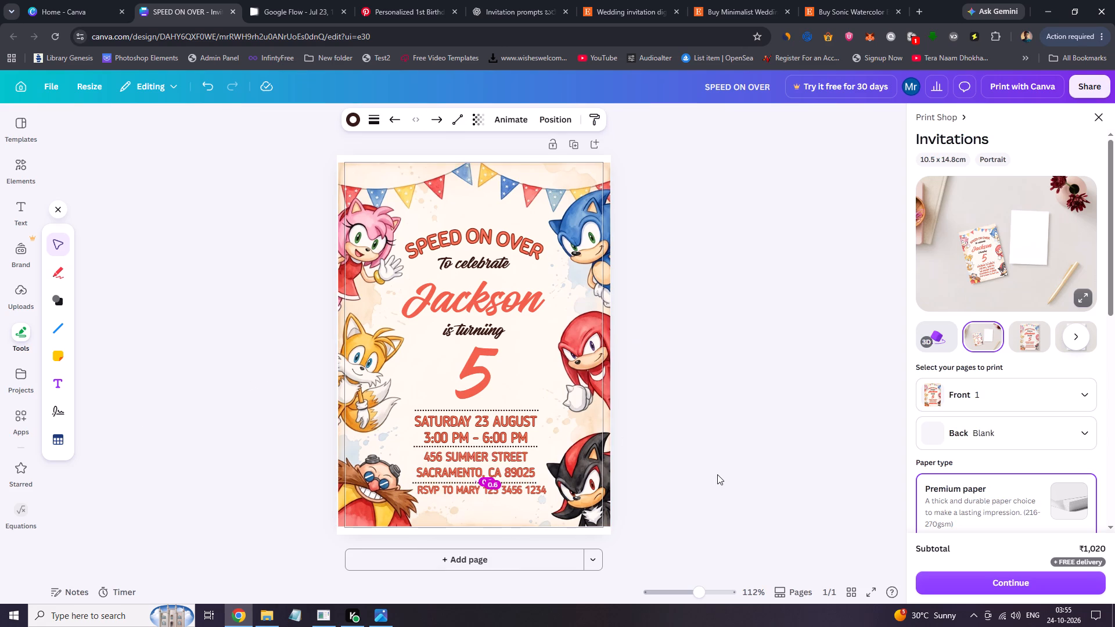
key("Right")
key("Left")
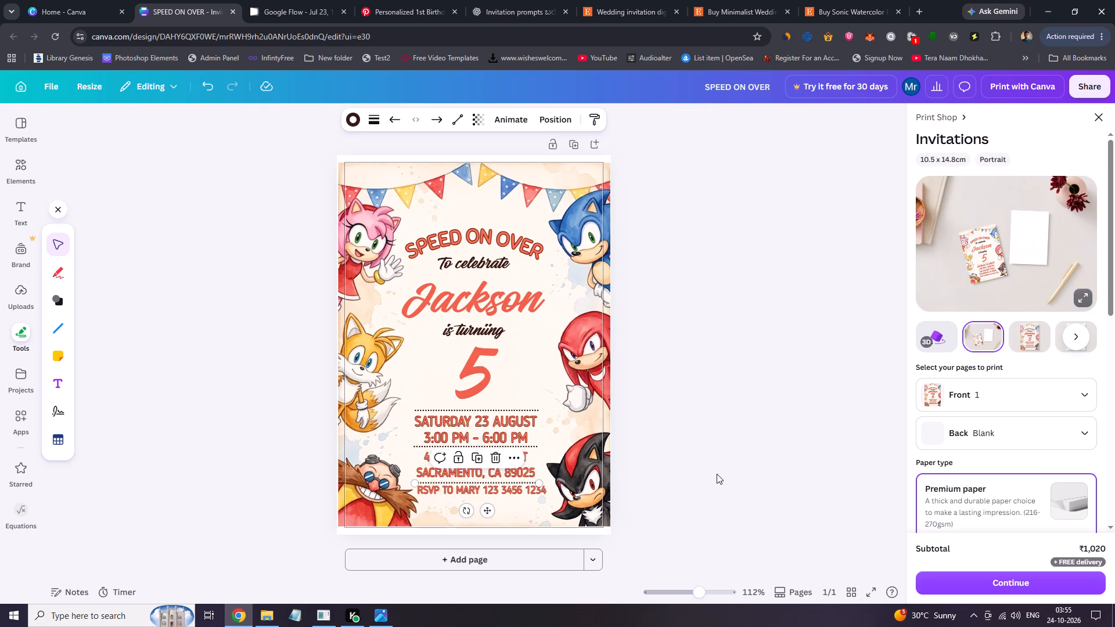
key("Right")
left_click(487, 512, "ctrl")
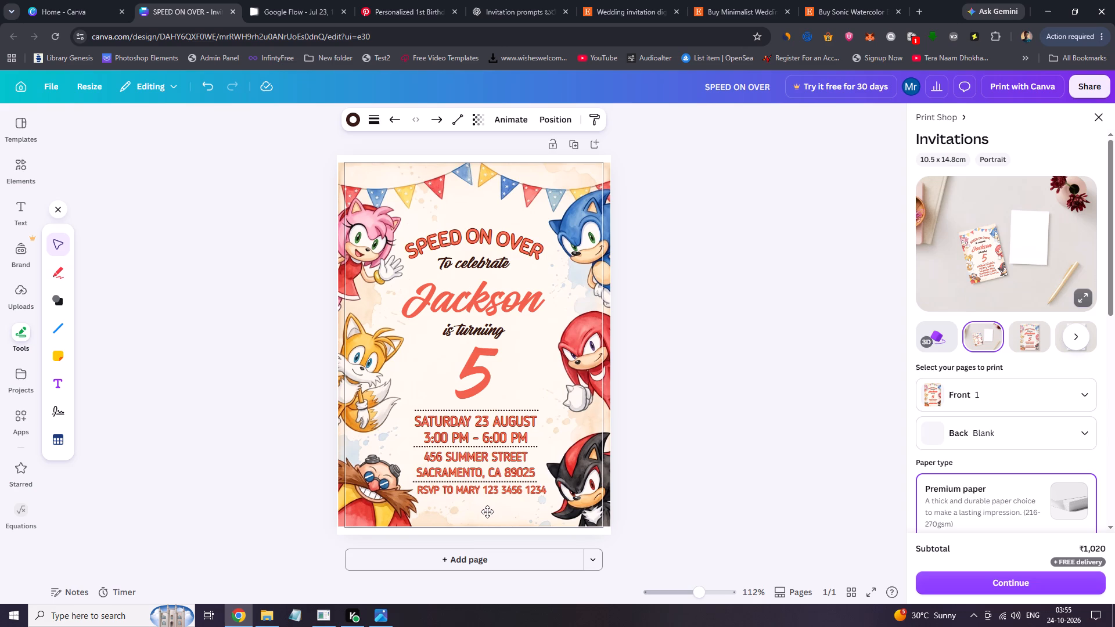
left_click(488, 445)
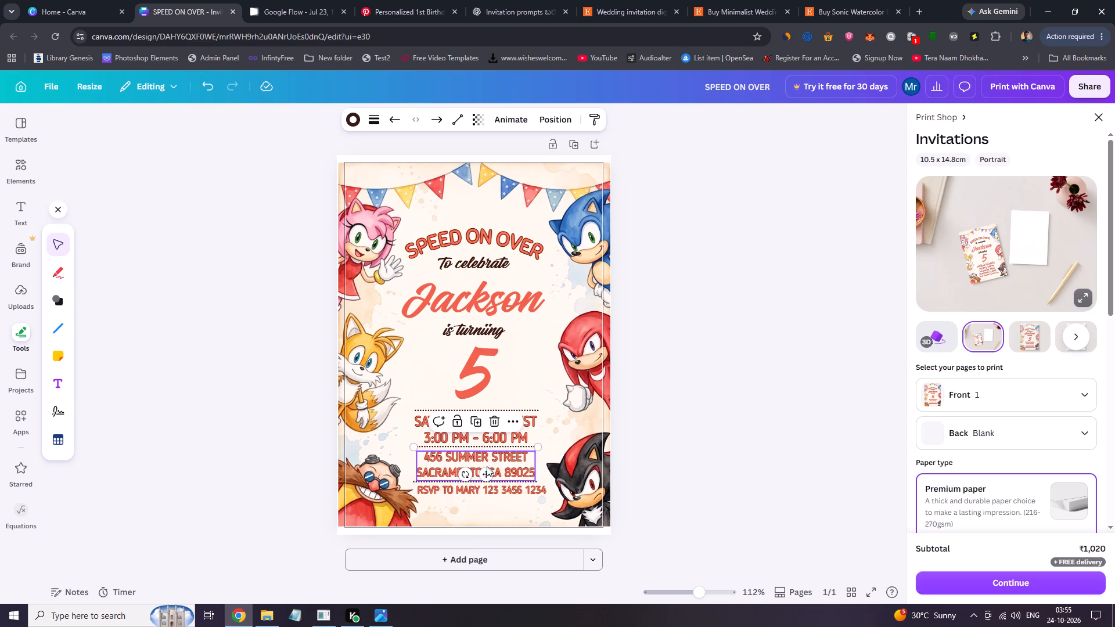
left_click(485, 471)
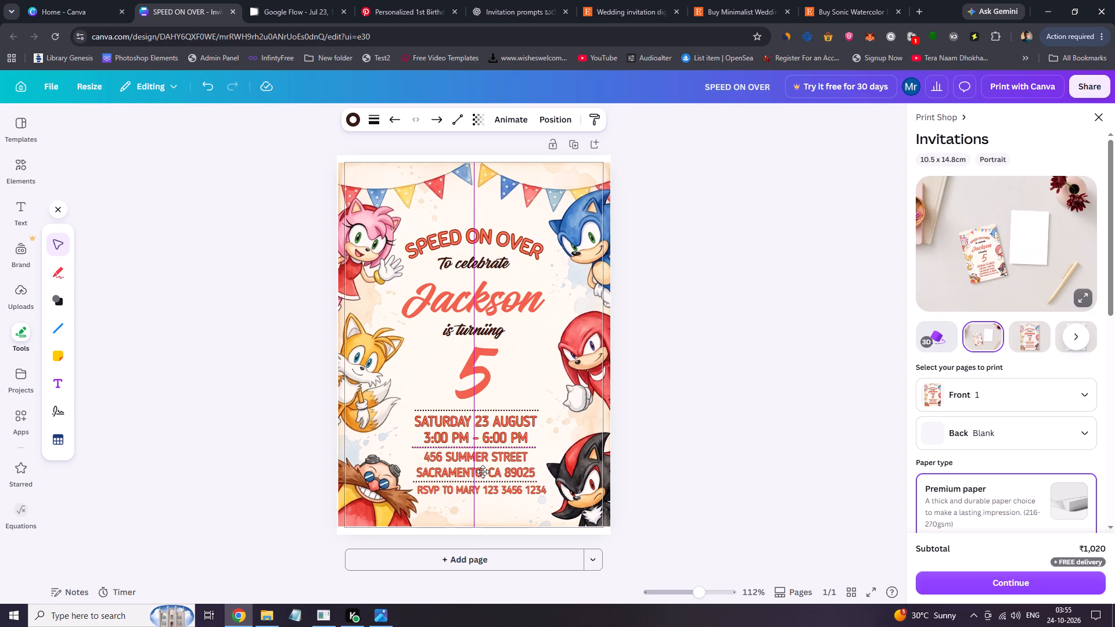
left_click(482, 409)
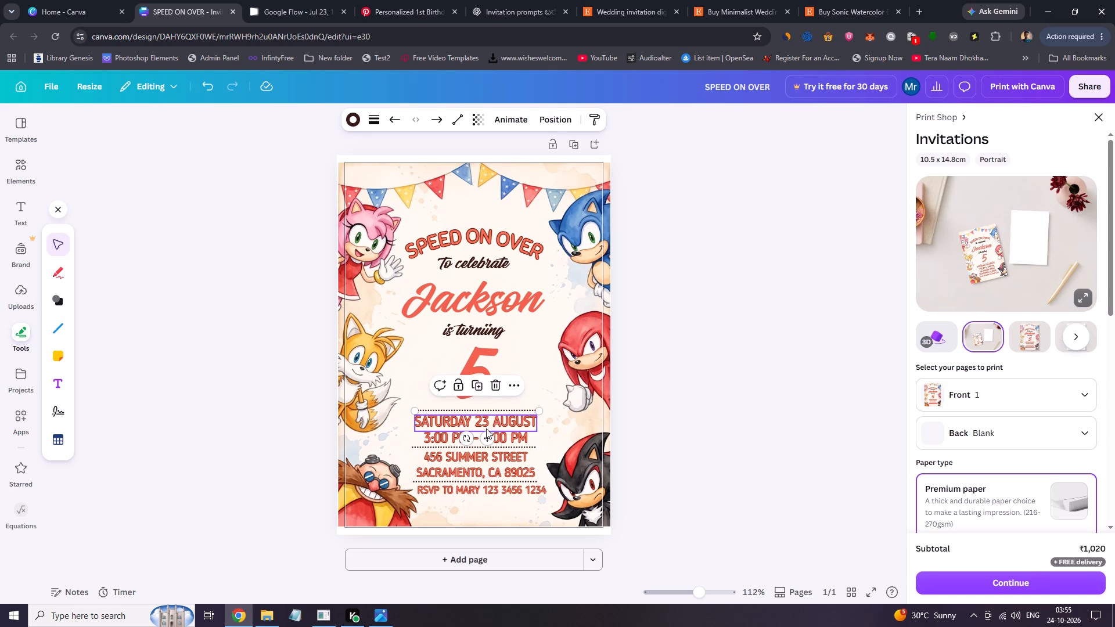
left_click(488, 434)
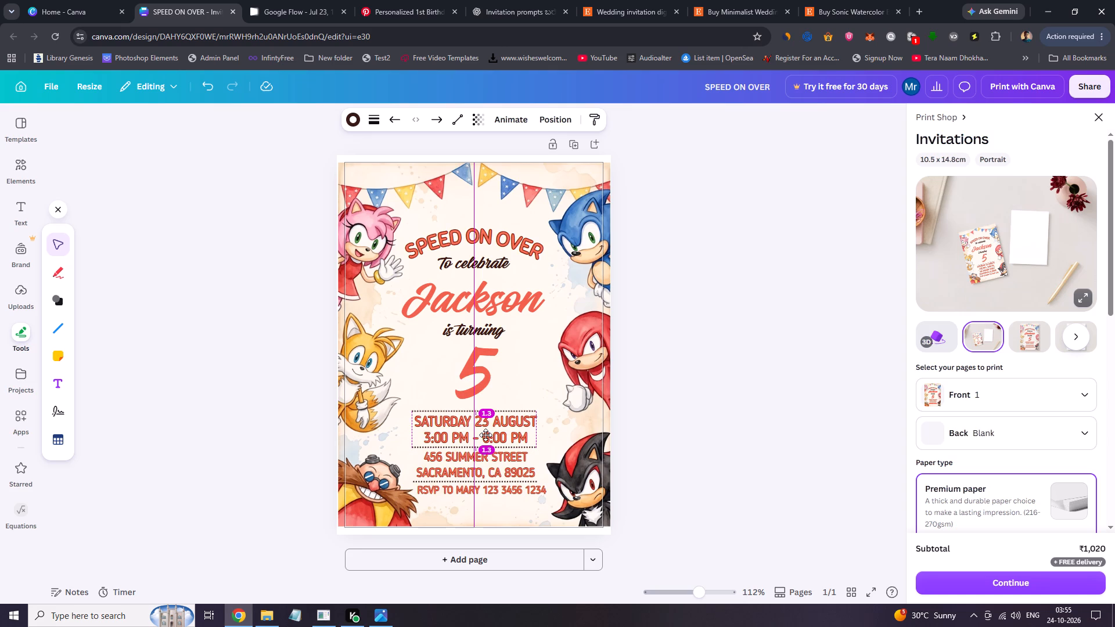
left_click(481, 478)
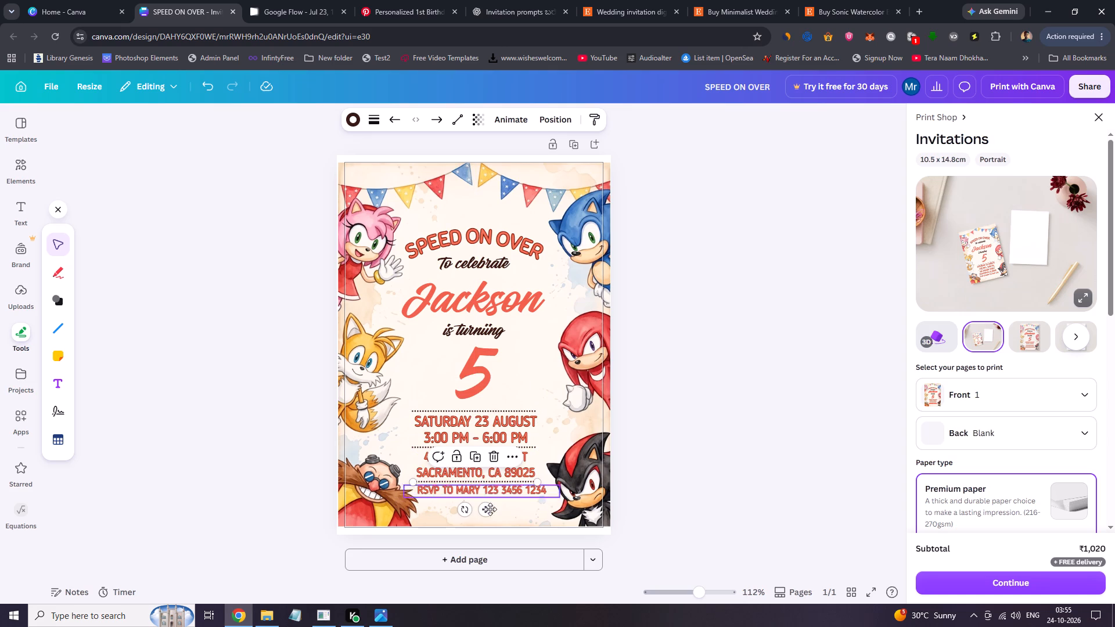
left_click(485, 510)
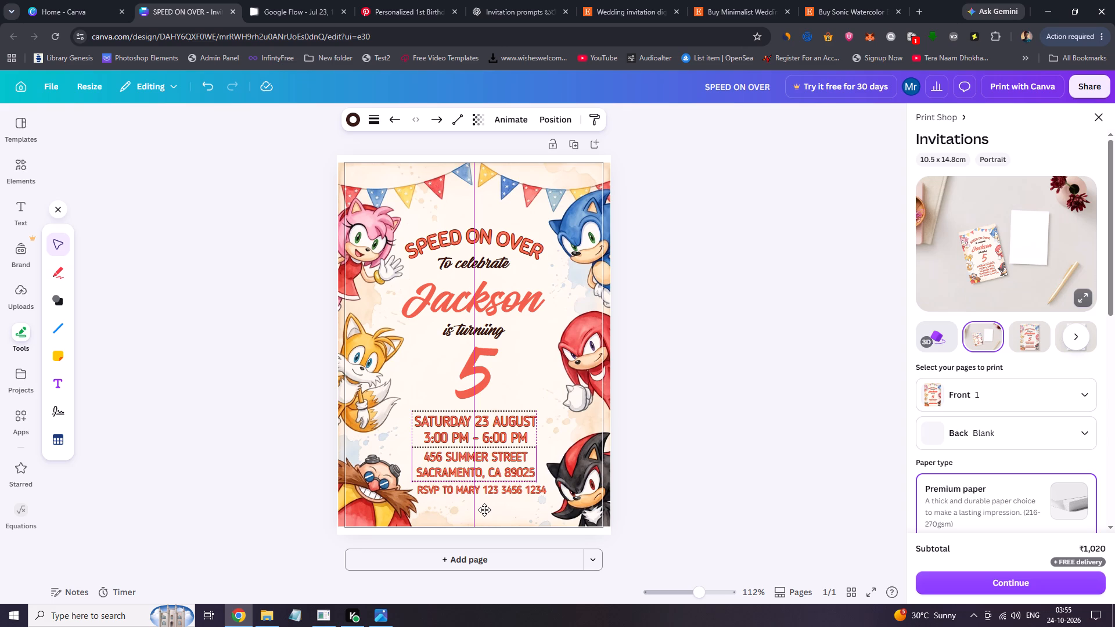
left_click(636, 460)
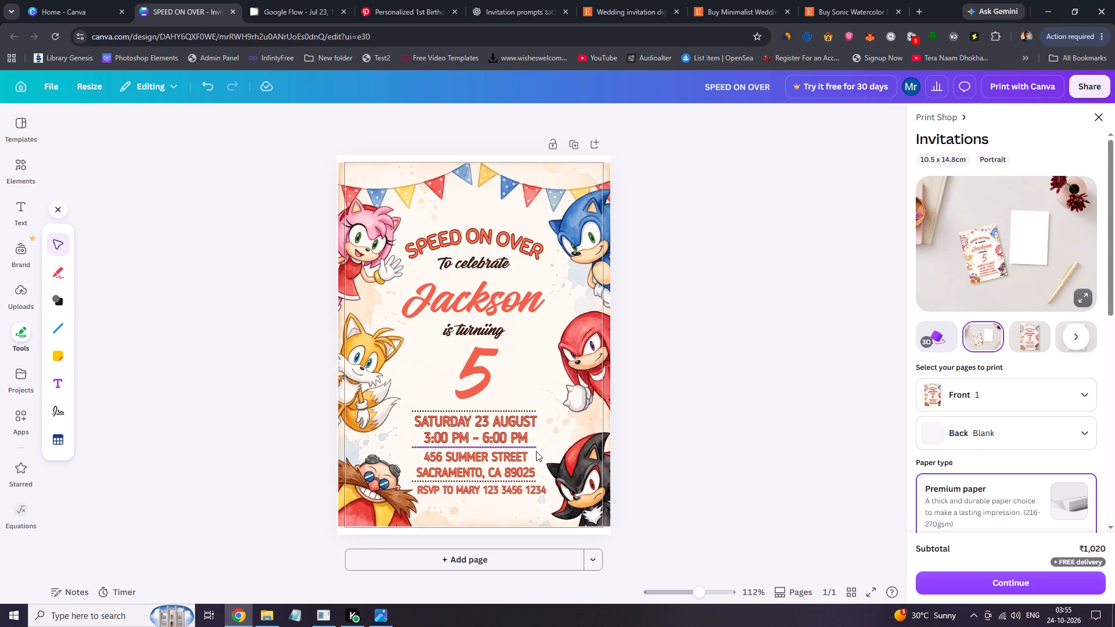
left_click(677, 469)
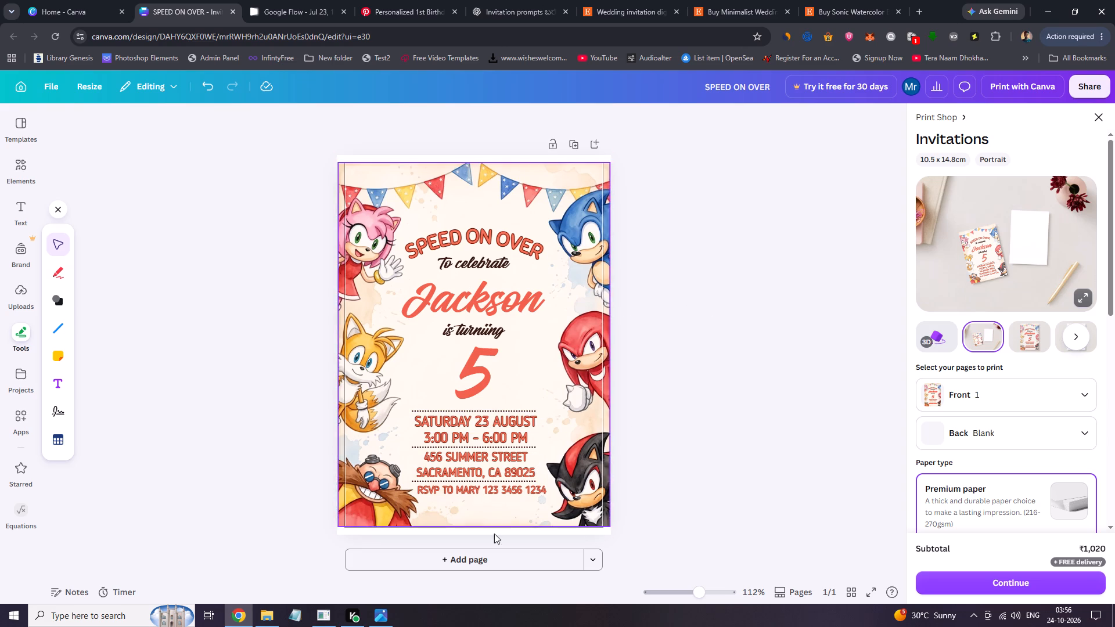
Add a second page and enlarge the uploaded watercolour Sonic artwork with the outlined 5 to cover its full width, centred.
left_click(476, 554)
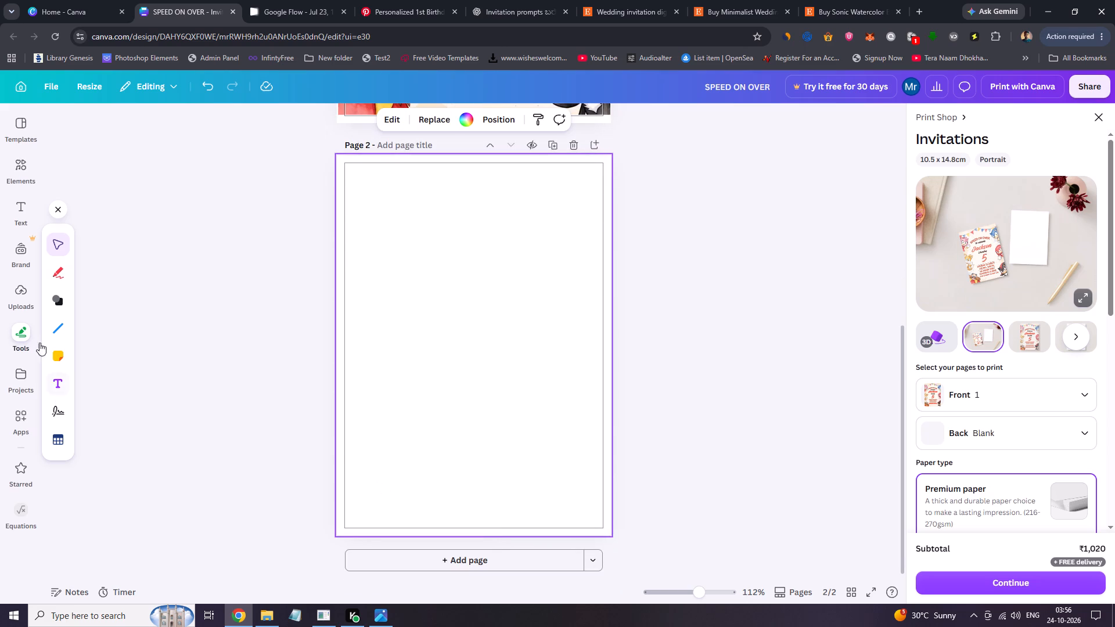
left_click(19, 299)
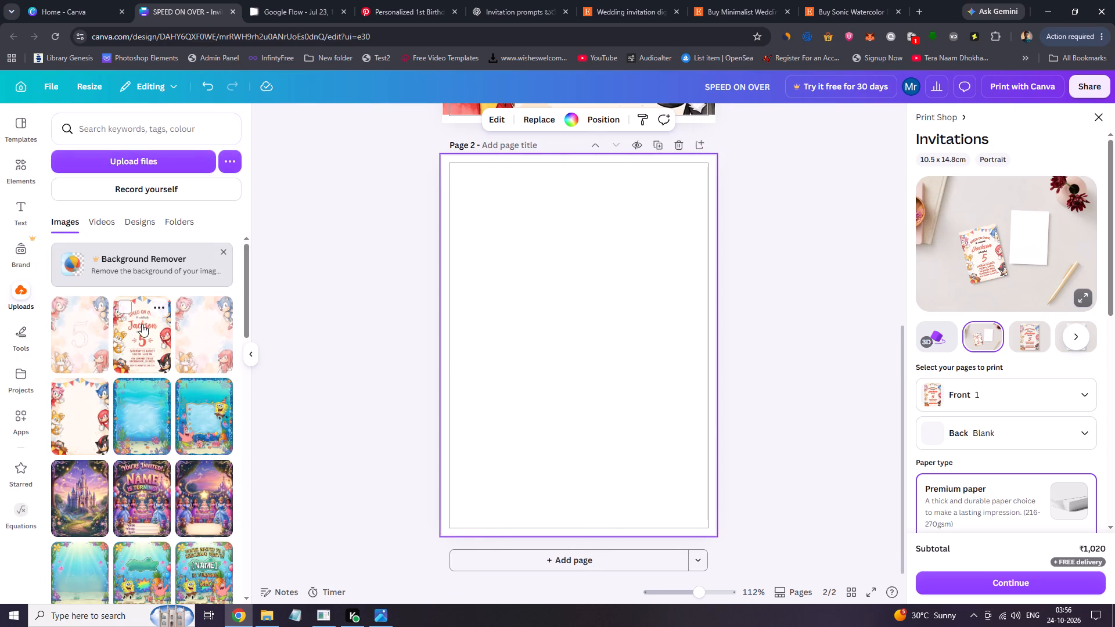
left_click(84, 339)
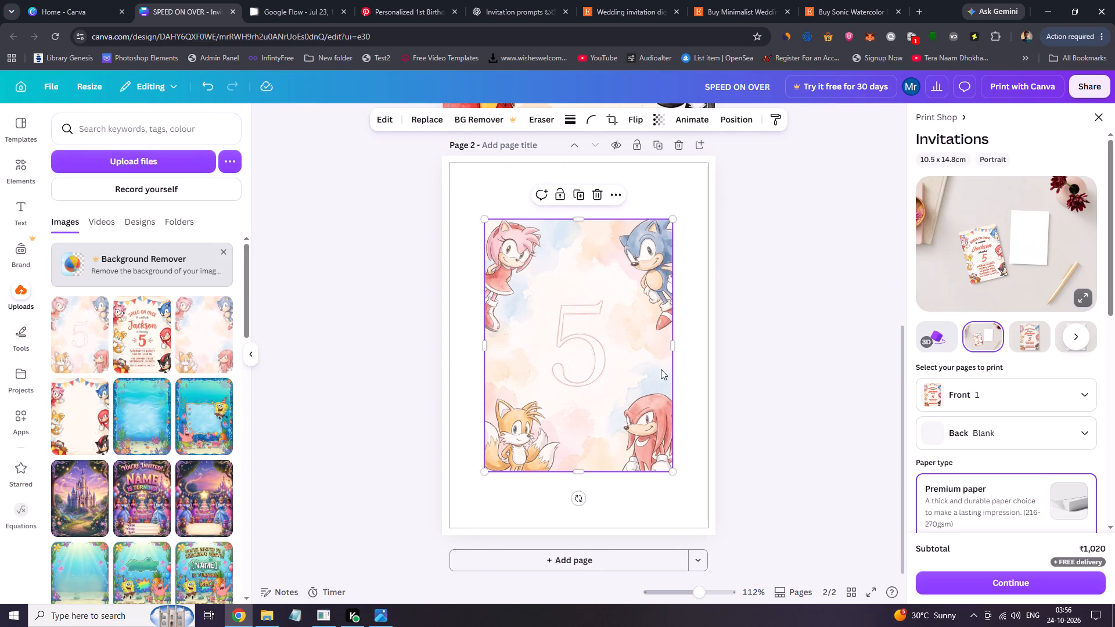
left_click_drag(601, 355, 567, 302)
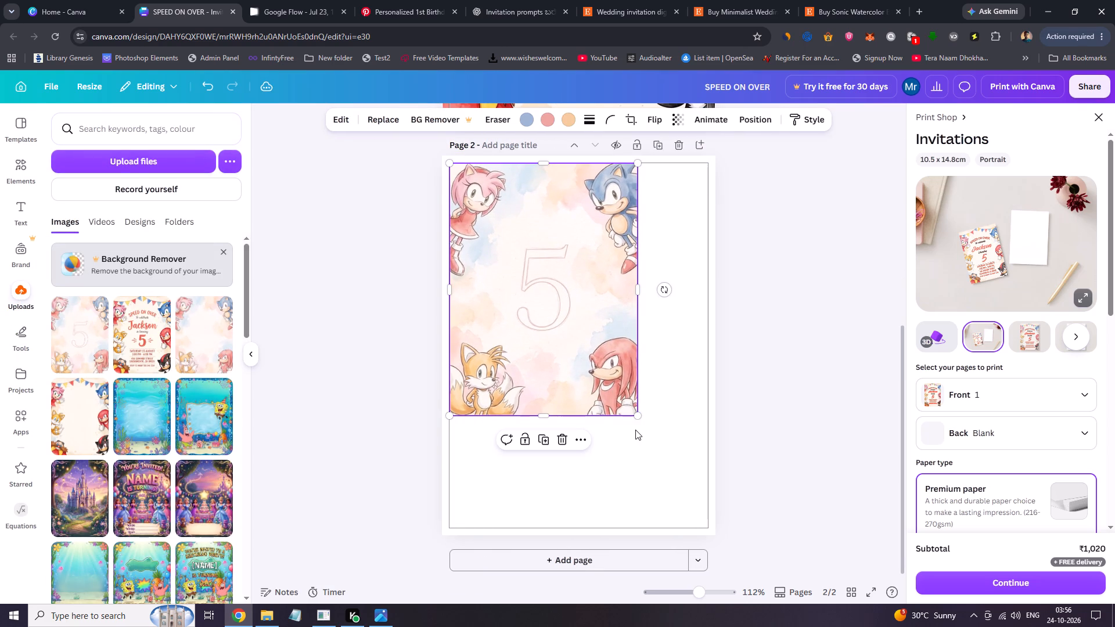
left_click_drag(637, 413, 713, 522)
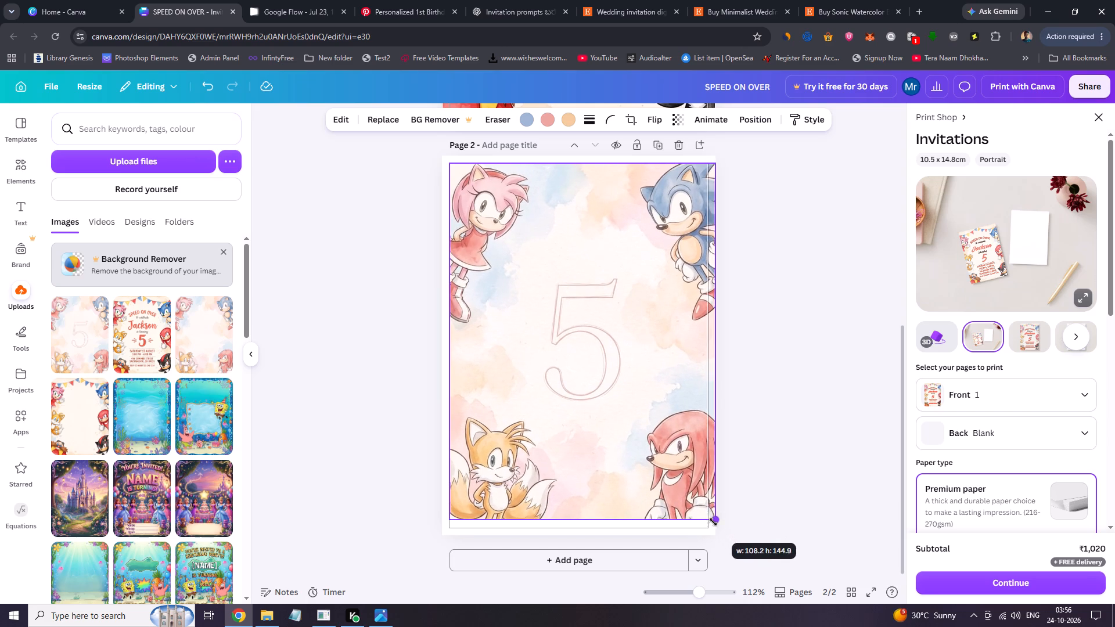
left_click_drag(713, 522, 716, 529)
left_click_drag(622, 460, 616, 460)
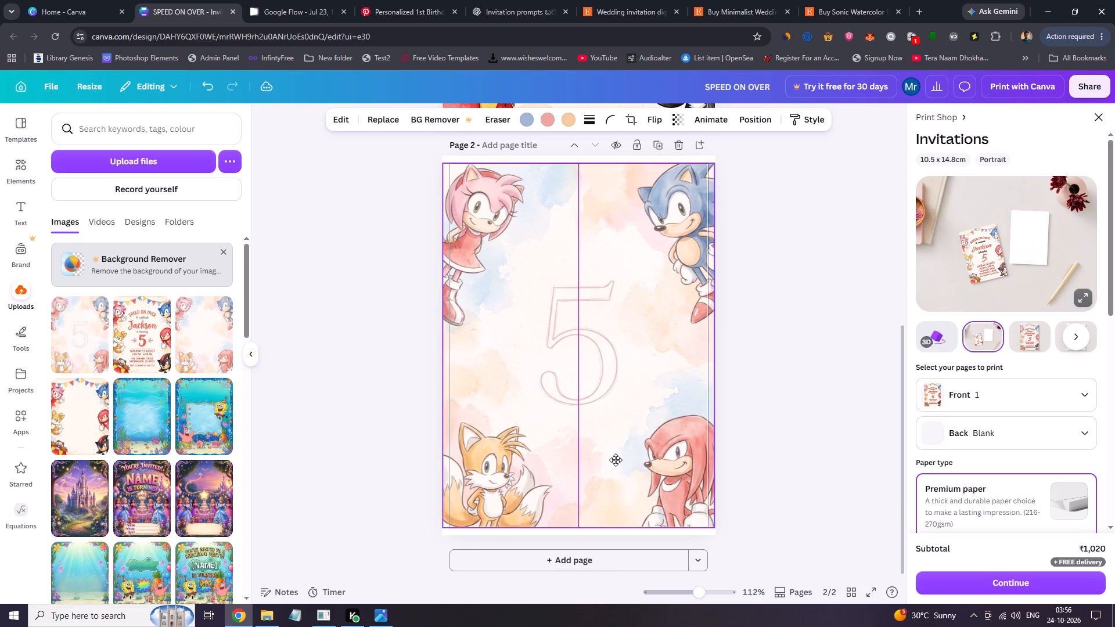
left_click_drag(616, 460, 616, 459)
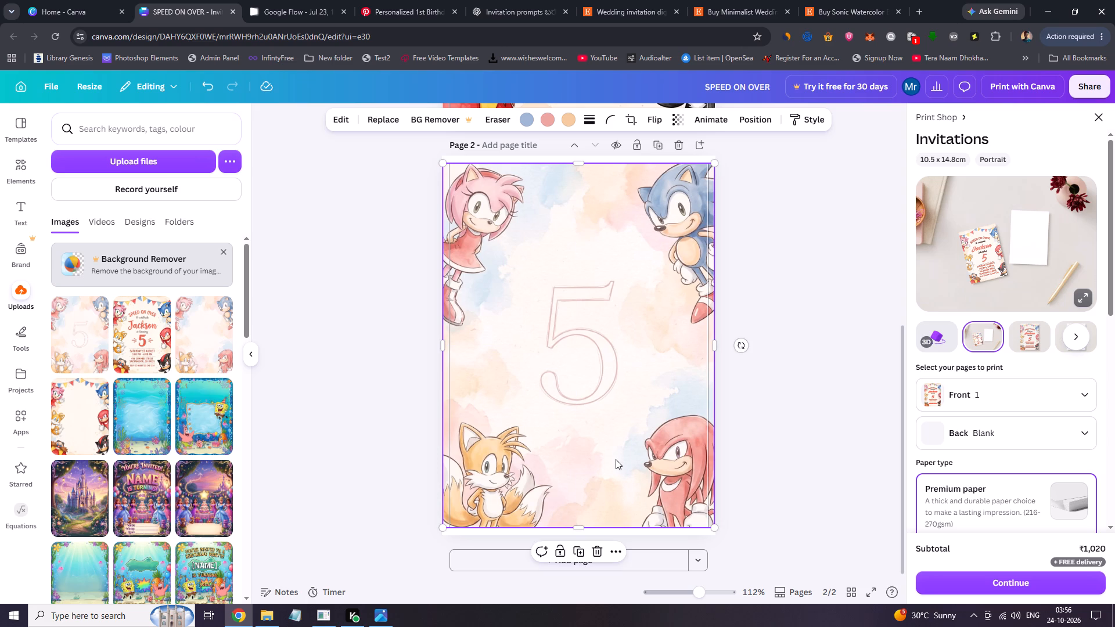
right_click(614, 459)
left_click(800, 226)
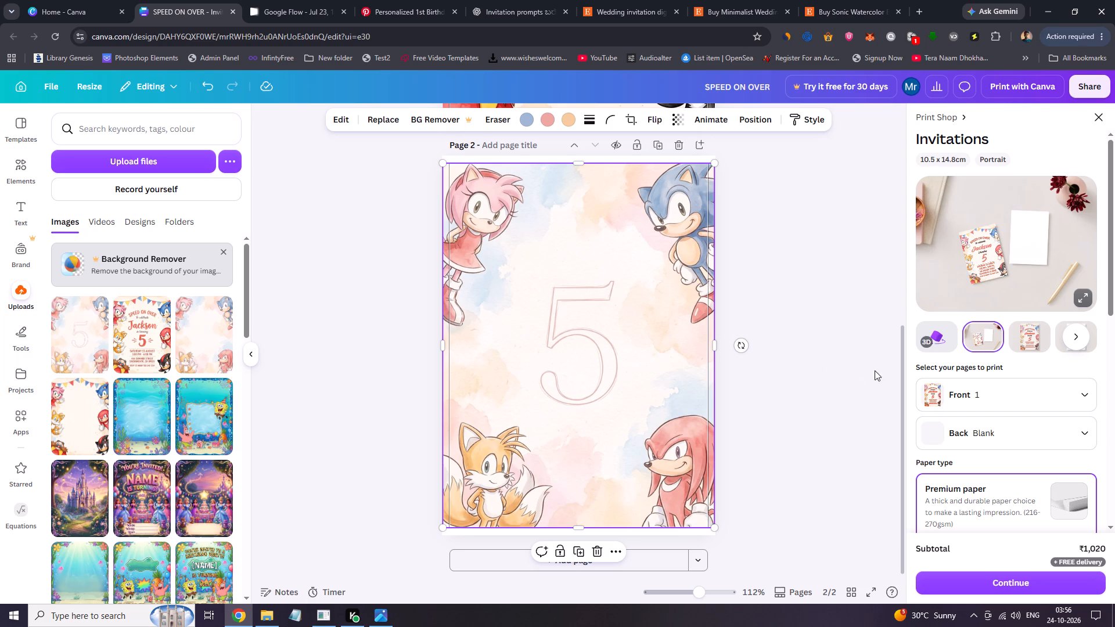
Download only page 1, the Jackson invitation, as a PNG at size 1 with high quality.
left_click(898, 359)
left_click_drag(901, 359, 898, 244)
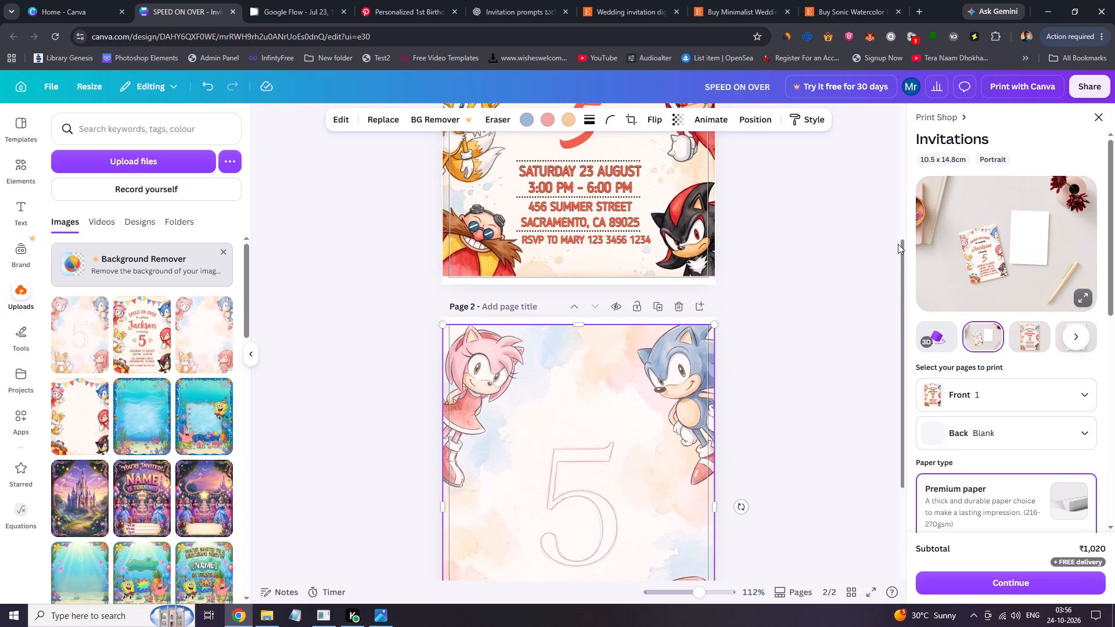
left_click_drag(898, 244, 897, 207)
left_click(560, 289)
left_click(798, 273)
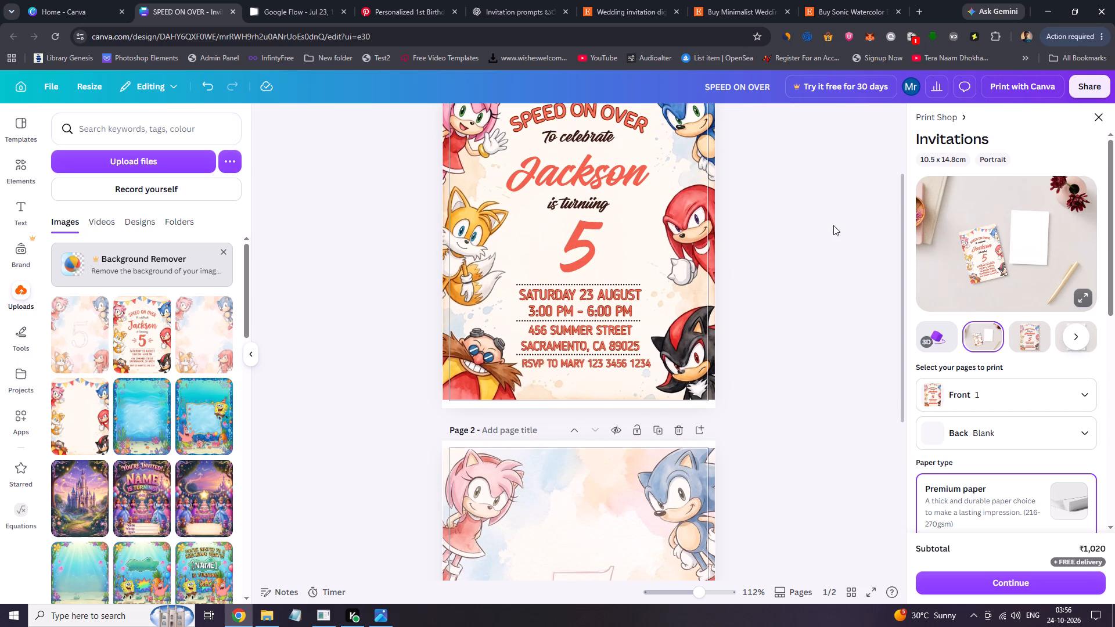
left_click(1076, 94)
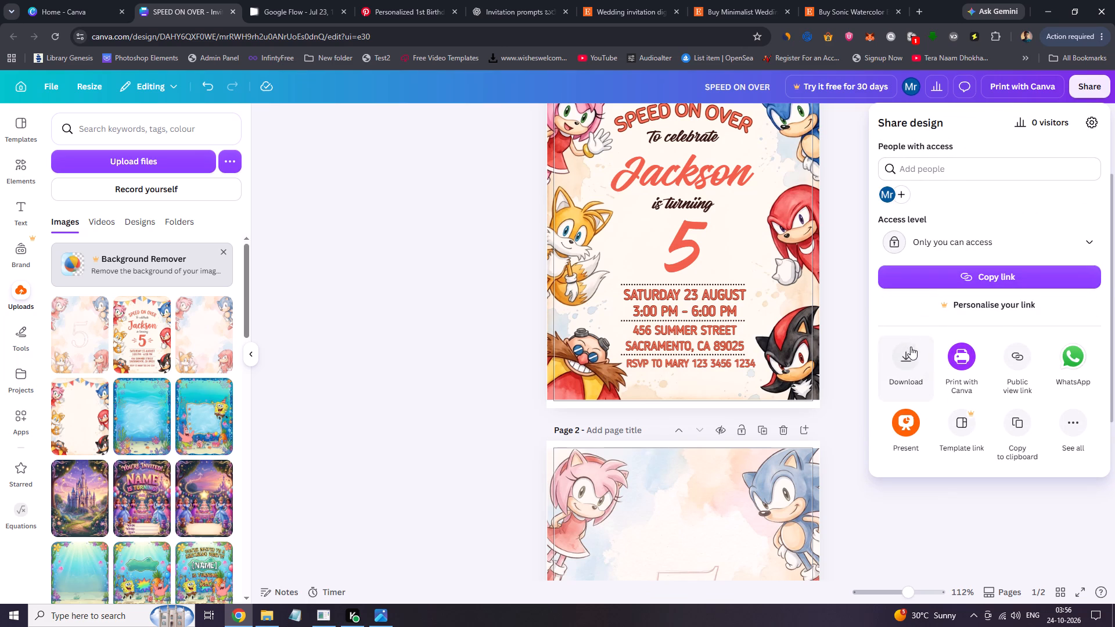
left_click(909, 352)
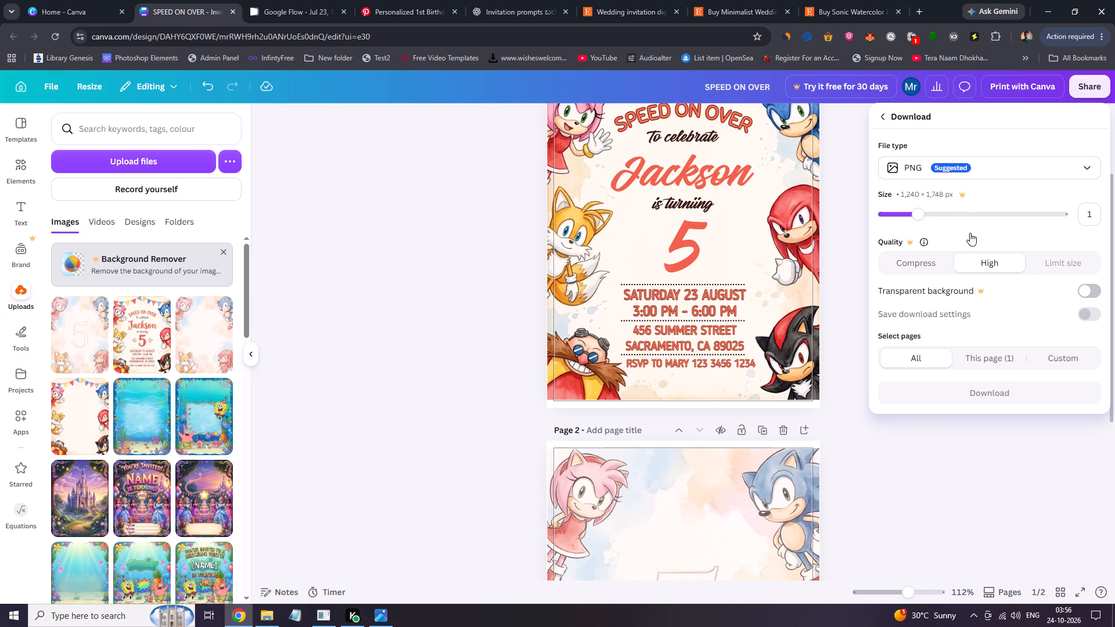
left_click(972, 359)
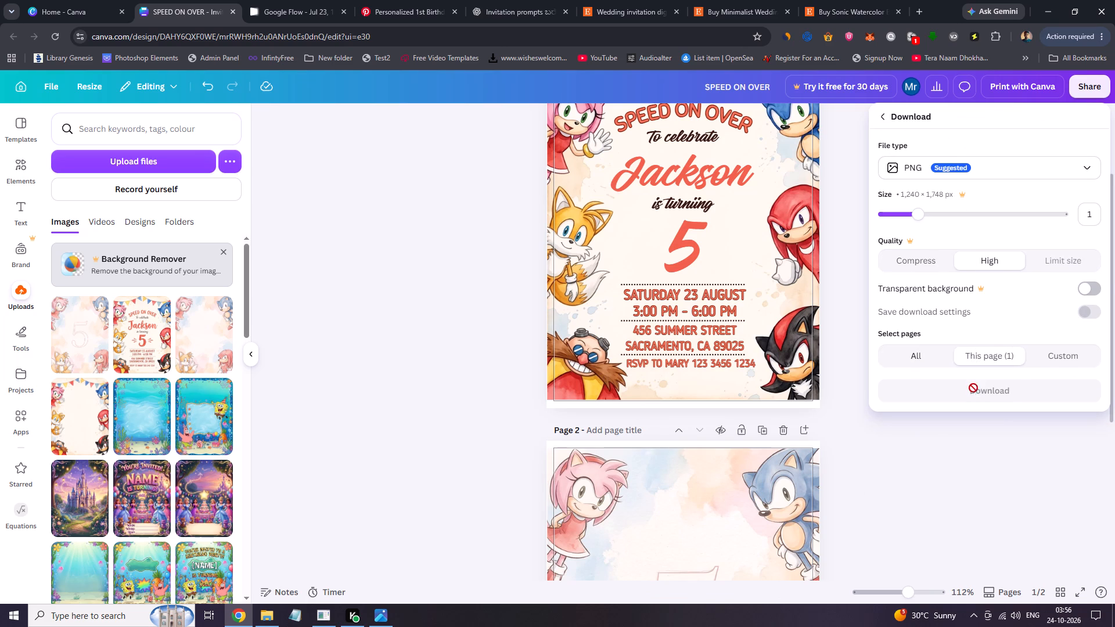
left_click(972, 392)
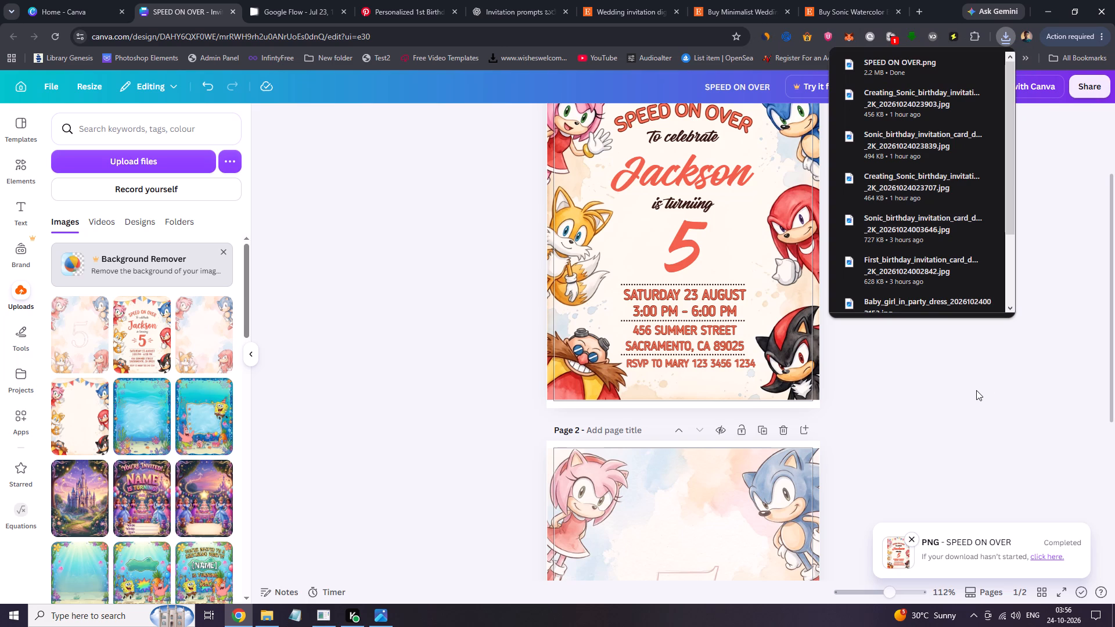
Open the downloaded SPEED ON OVER.png from the Downloads folder to check the exported invitation, and return to the design.
left_click(962, 63)
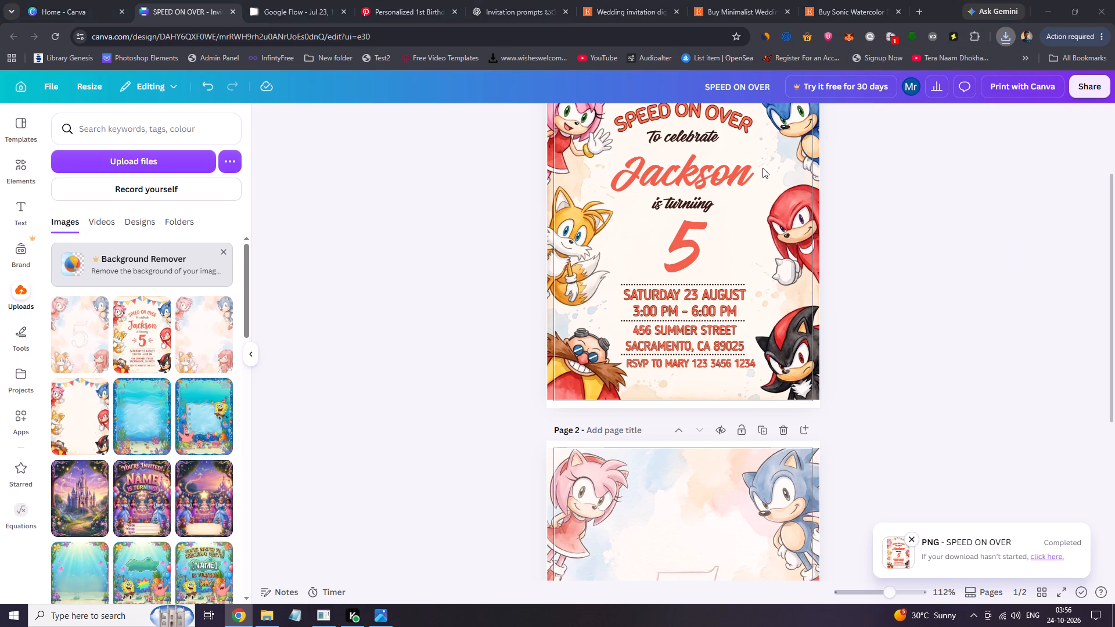
double_click(113, 158)
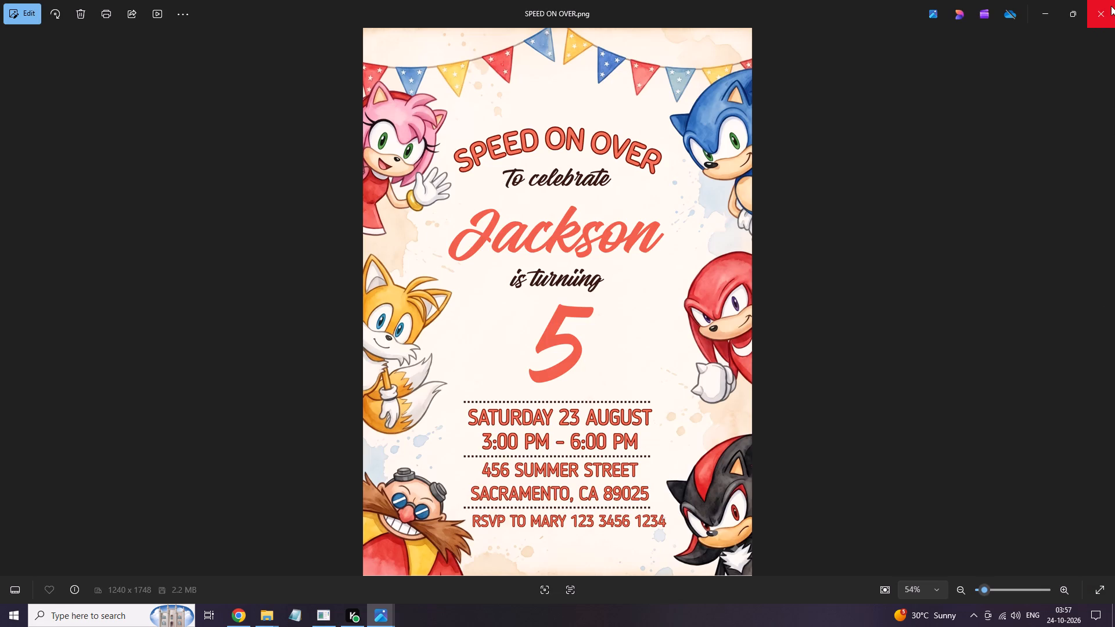
left_click(1110, 6)
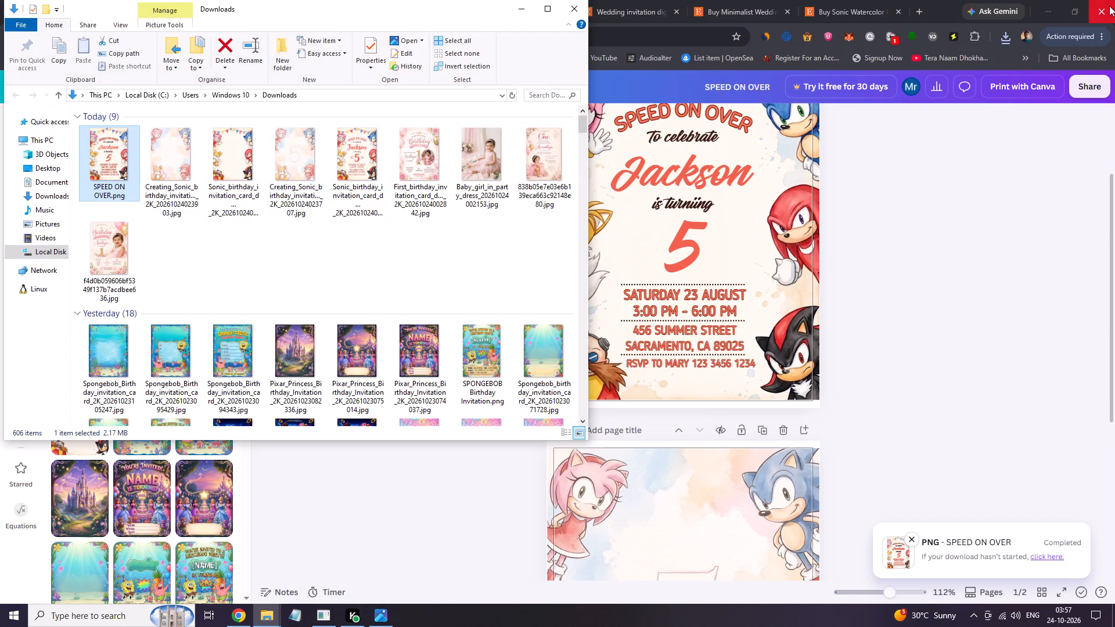
left_click(520, 8)
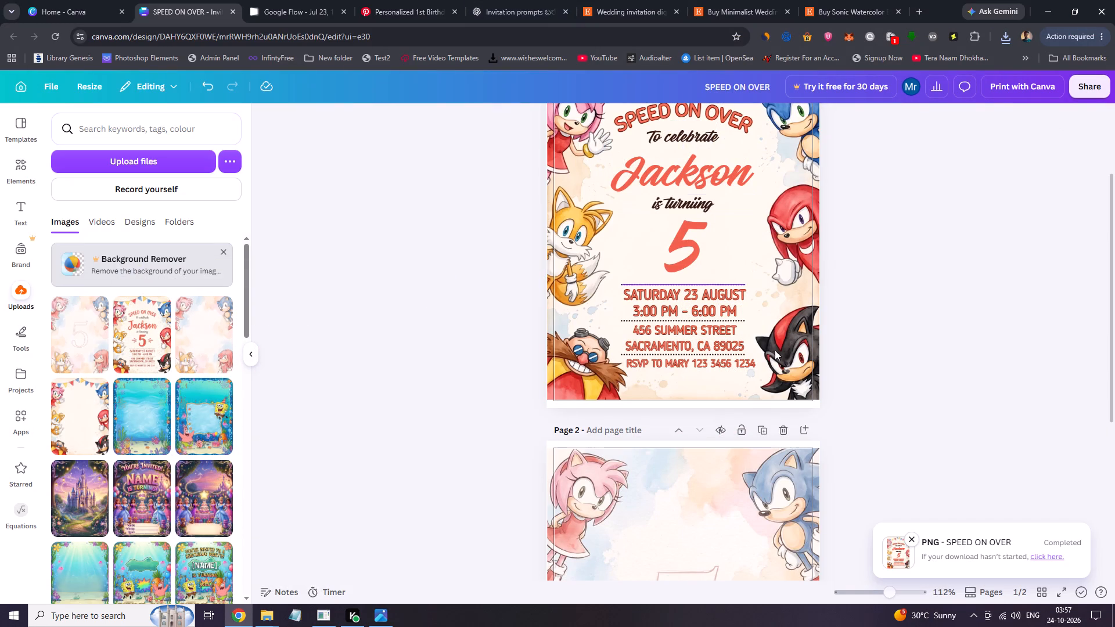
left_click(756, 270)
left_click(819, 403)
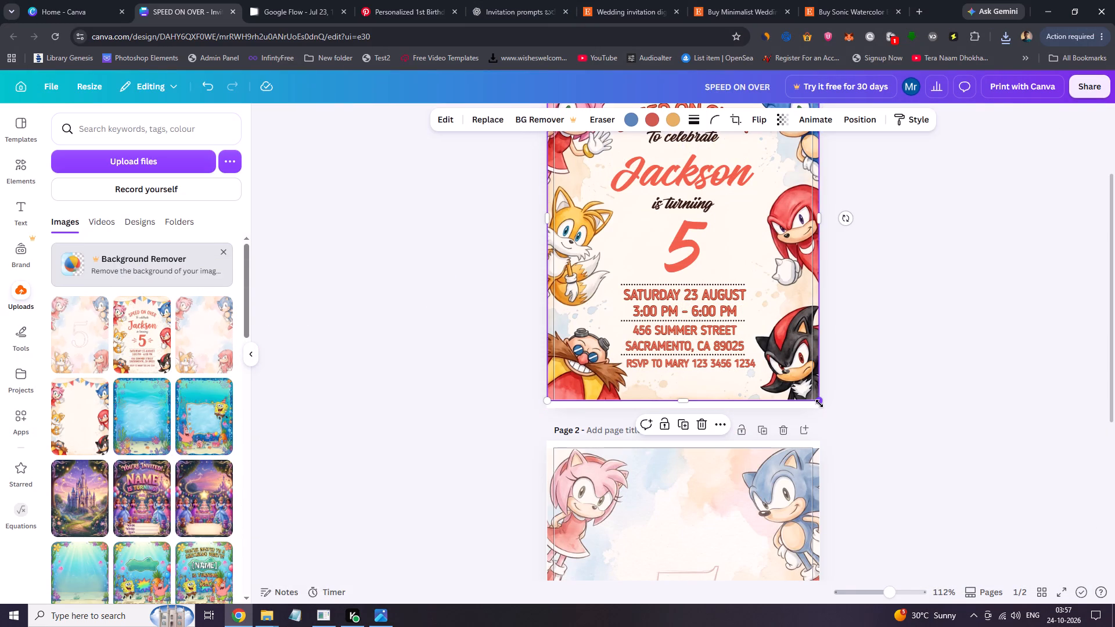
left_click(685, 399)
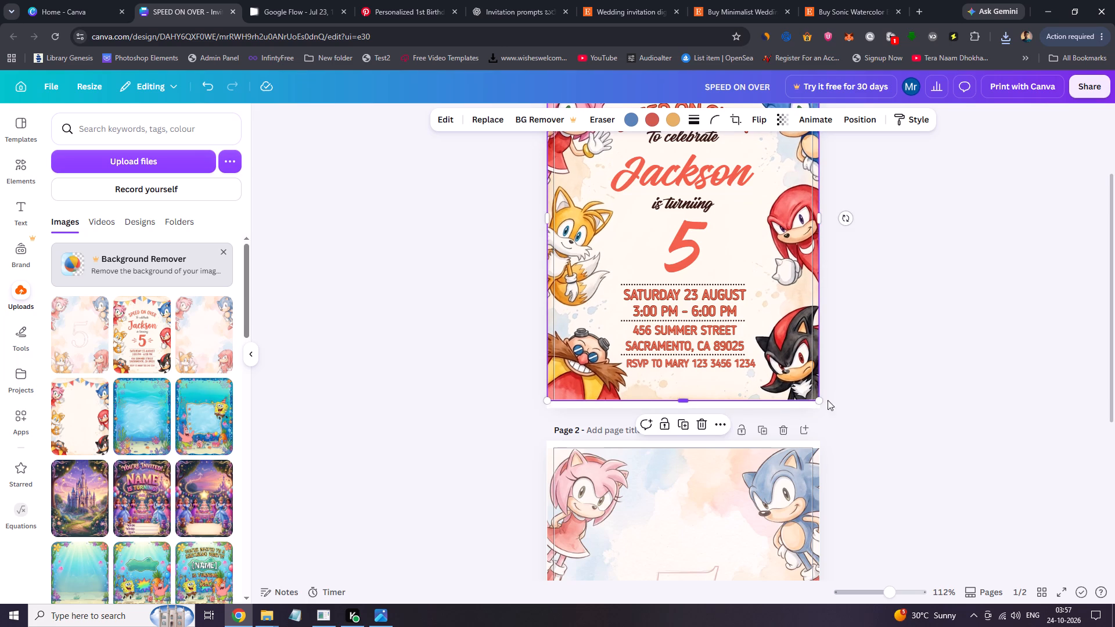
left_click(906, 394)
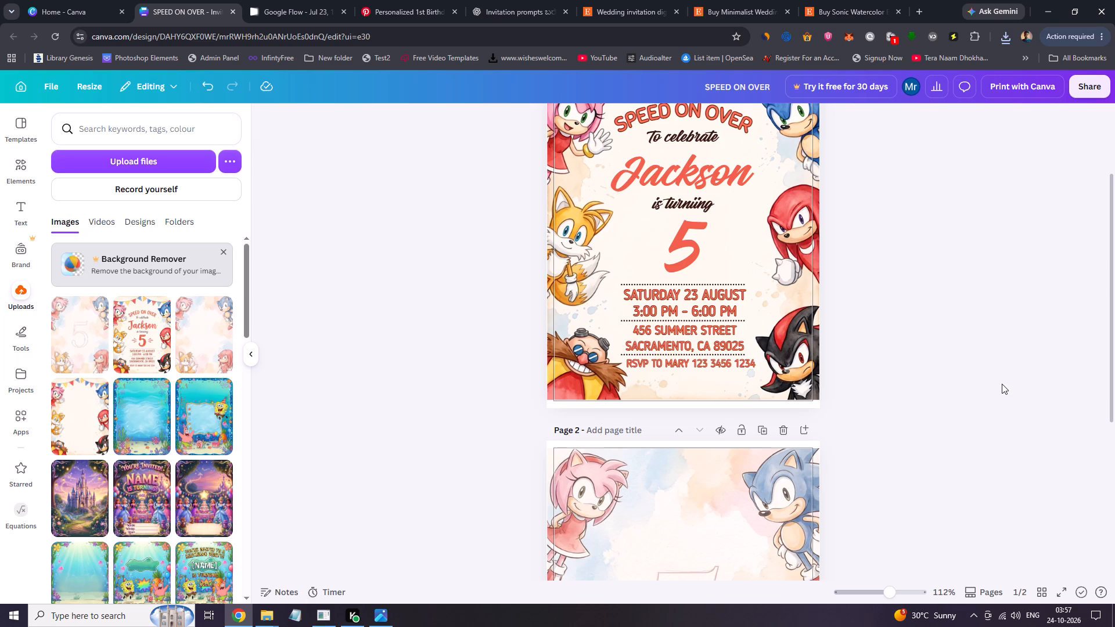
Undo the last edit and stretch page 1's background artwork down to the page's bottom edge, at width 110.5 and height 149.4.
key("ctrl+z")
left_click(707, 388)
left_click(681, 402)
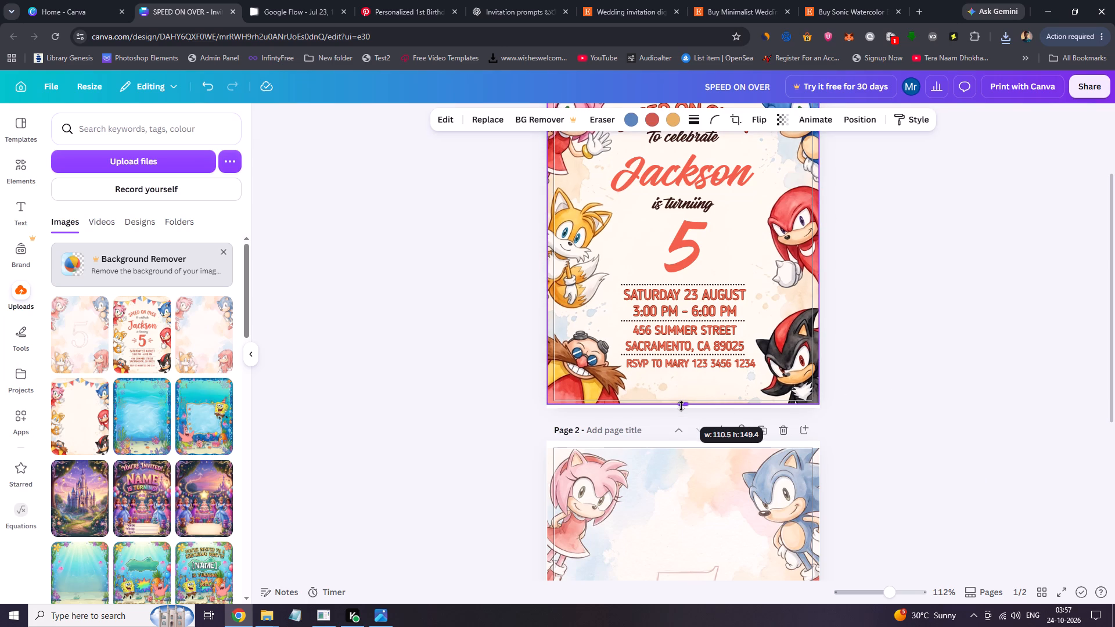
left_click(933, 365)
Review page 1, the reference image Front.png and the exported SPEED ON OVER.png from the Downloads folder, closing both images.
left_click_drag(1114, 389, 1109, 349)
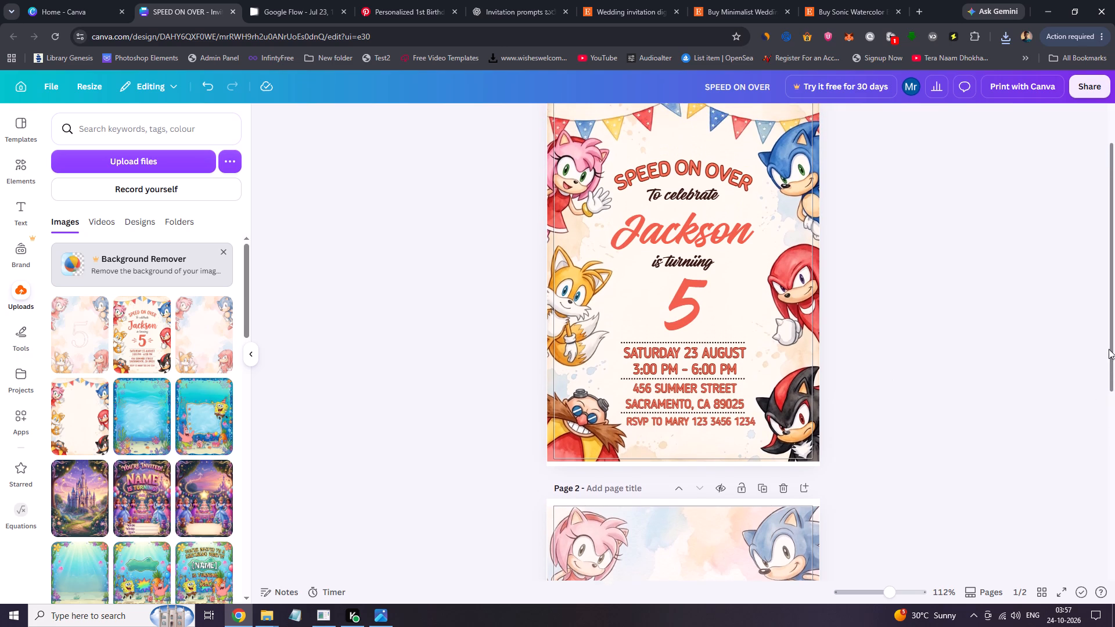
left_click_drag(1109, 349, 1107, 319)
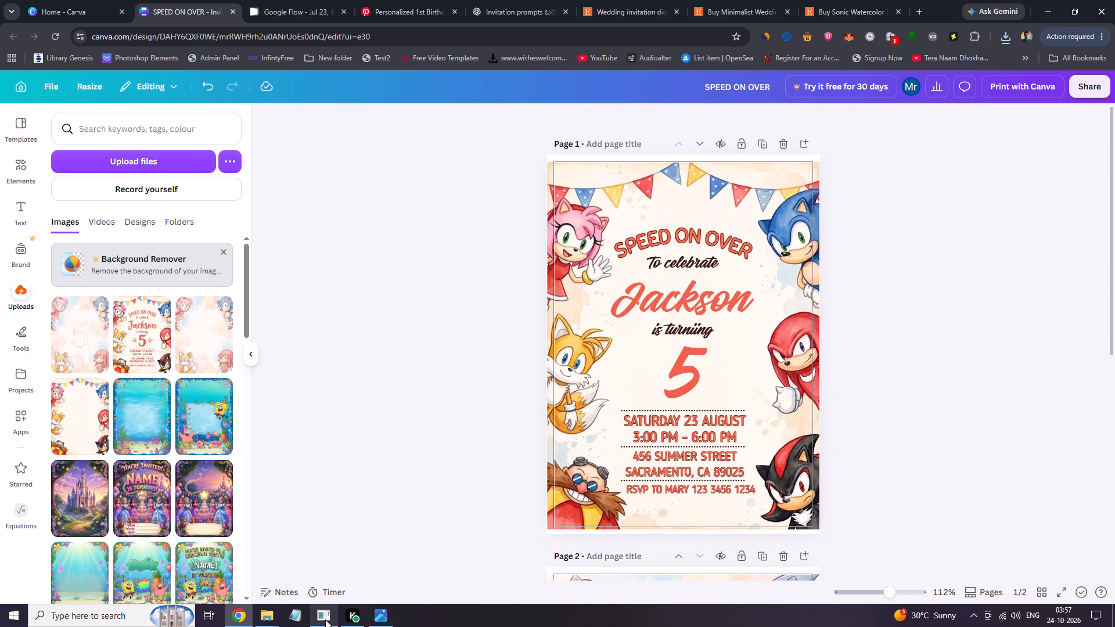
left_click(375, 608)
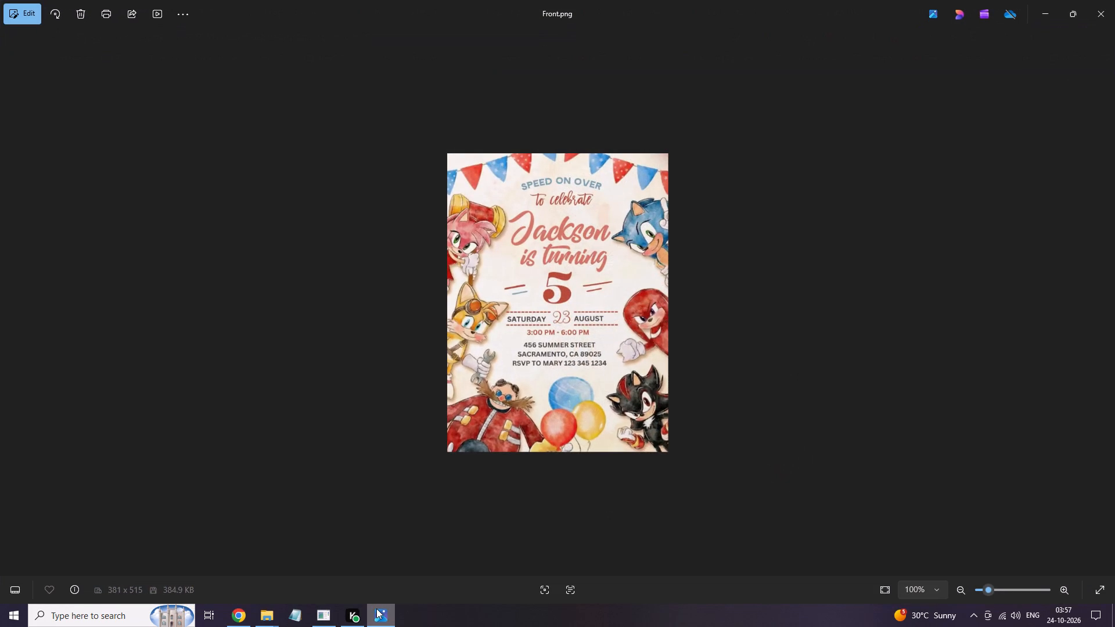
left_click(1103, 21)
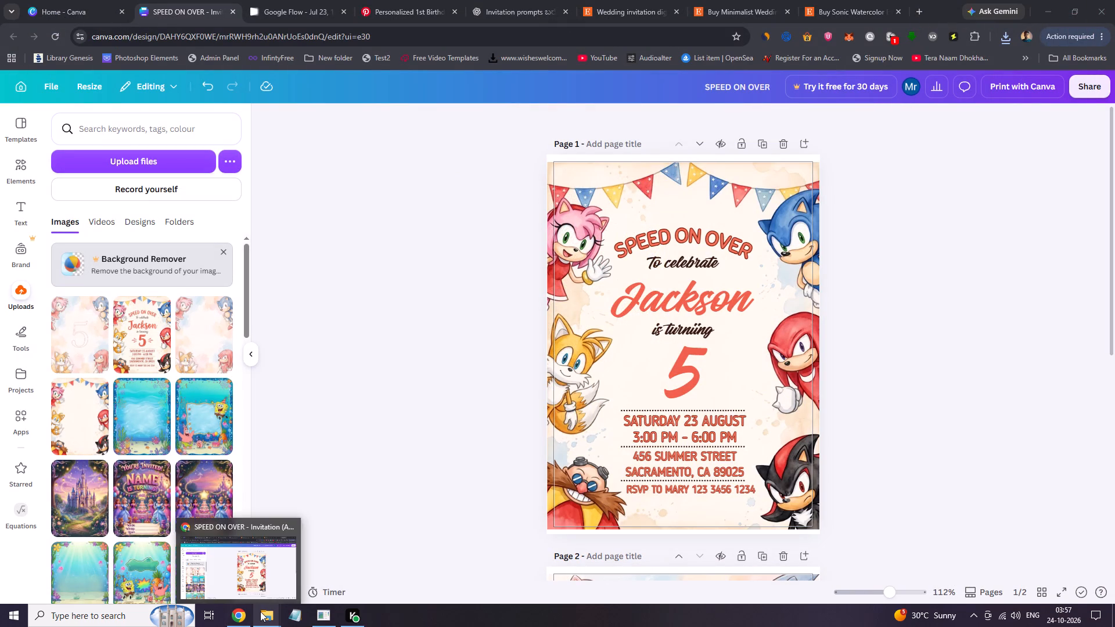
left_click(260, 611)
left_click(296, 579)
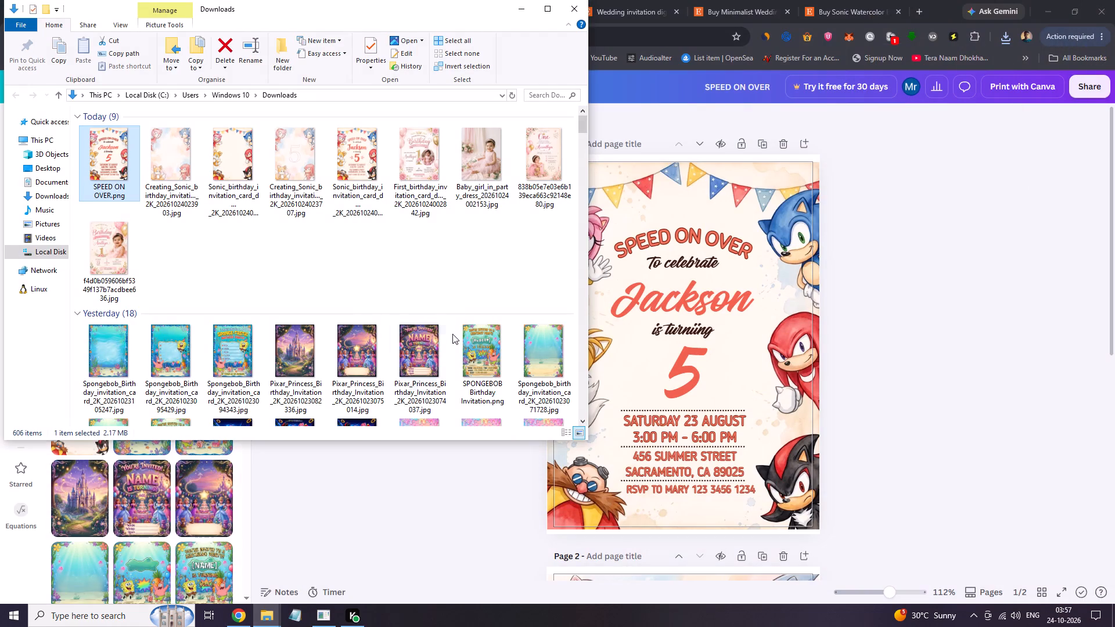
double_click(125, 179)
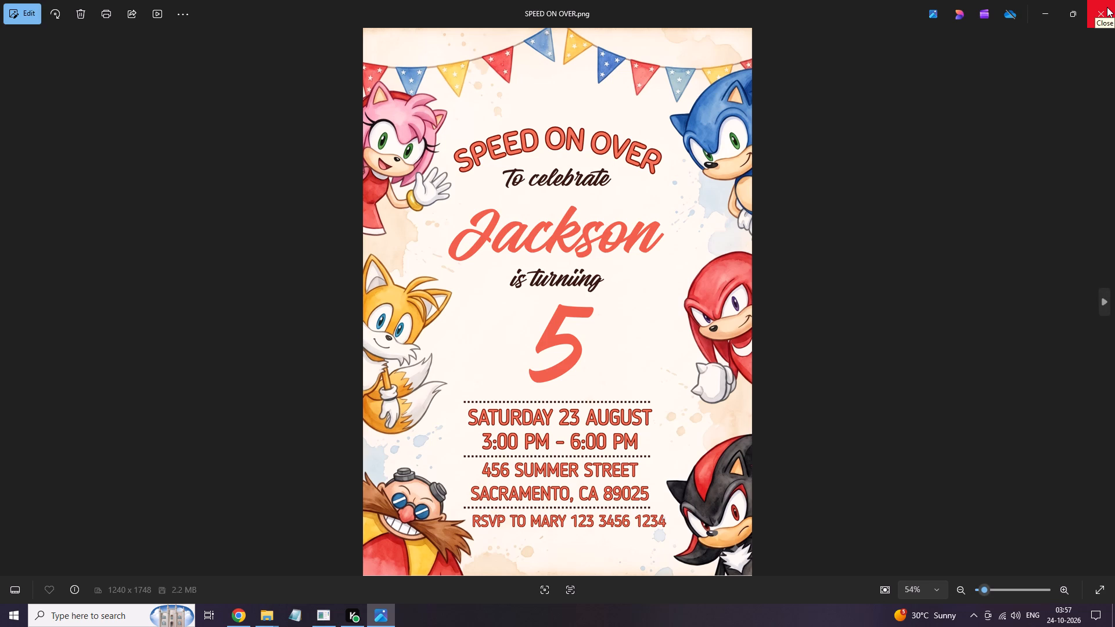
left_click(1107, 7)
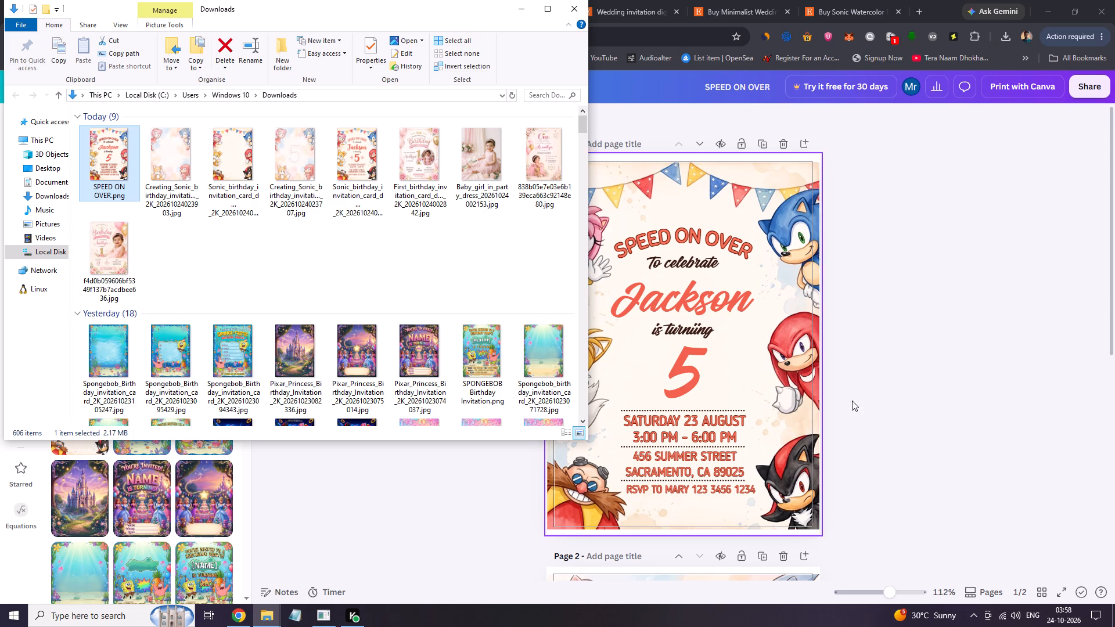
Stretch page 2's watercolour Sonic artwork down to the page's bottom edge, at width 110.5 and height 149.4.
left_click(880, 397)
left_click_drag(1114, 299, 1107, 457)
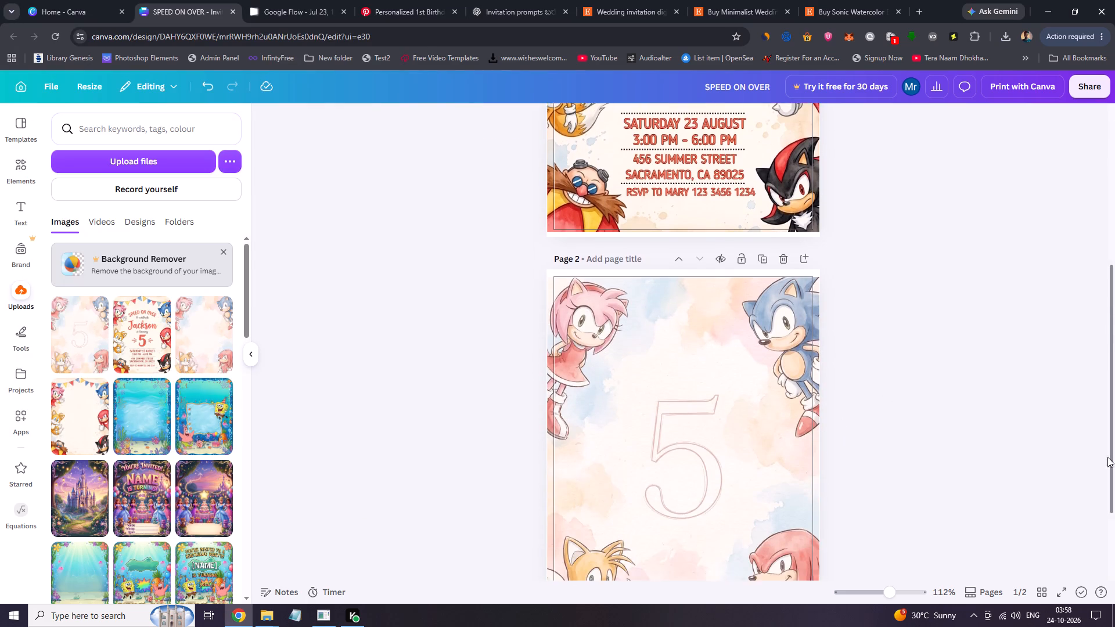
left_click_drag(1107, 457, 1096, 532)
left_click(696, 488)
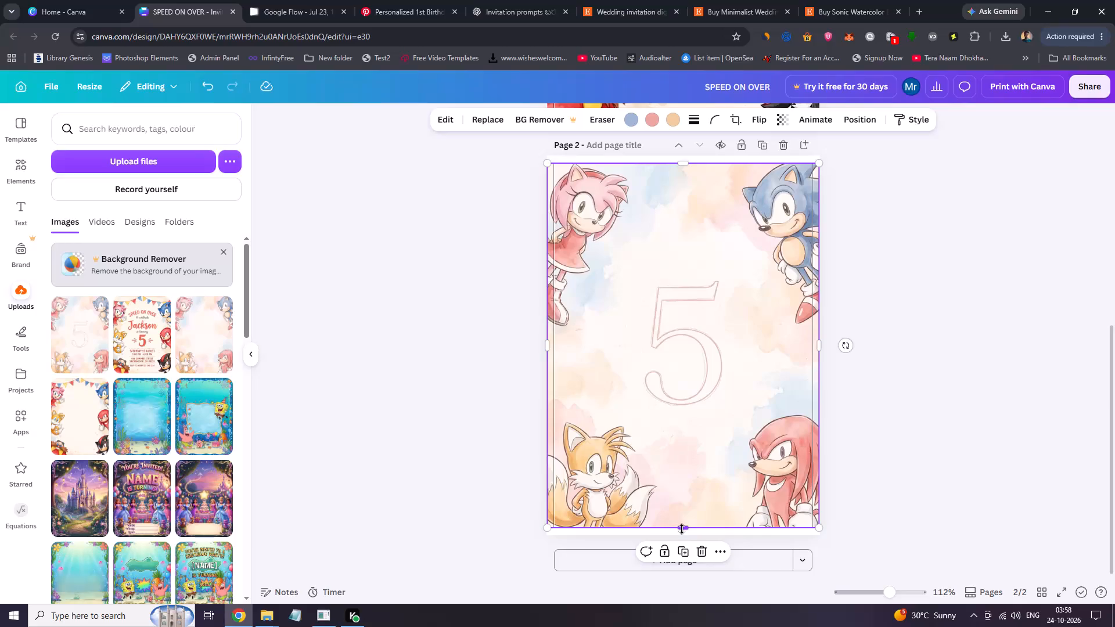
left_click(682, 529)
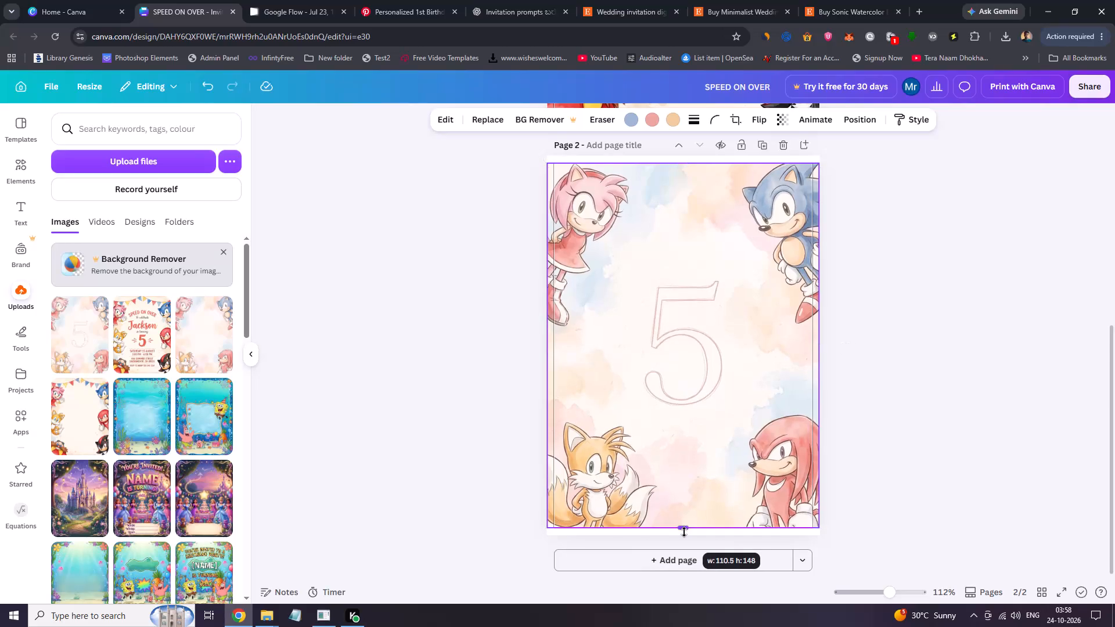
left_click(871, 513)
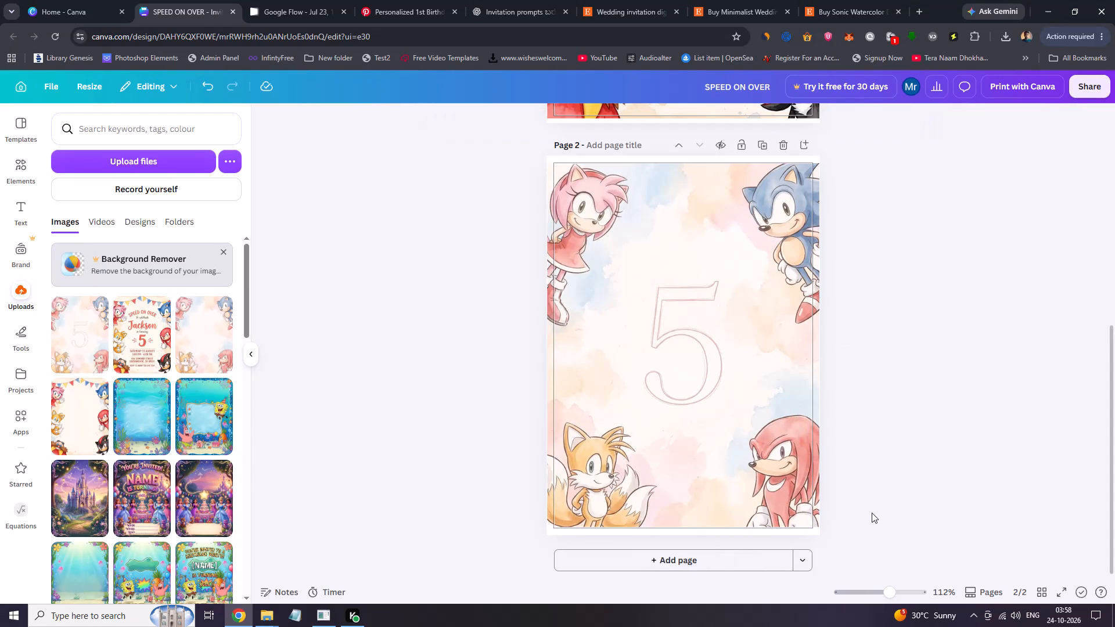
left_click(757, 479)
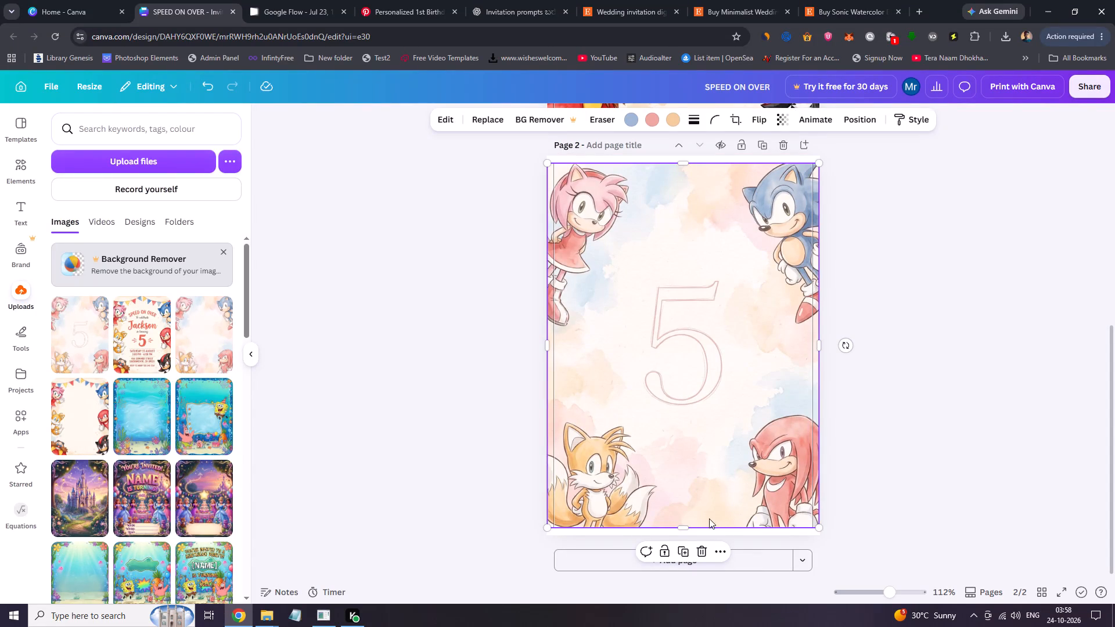
left_click(682, 525)
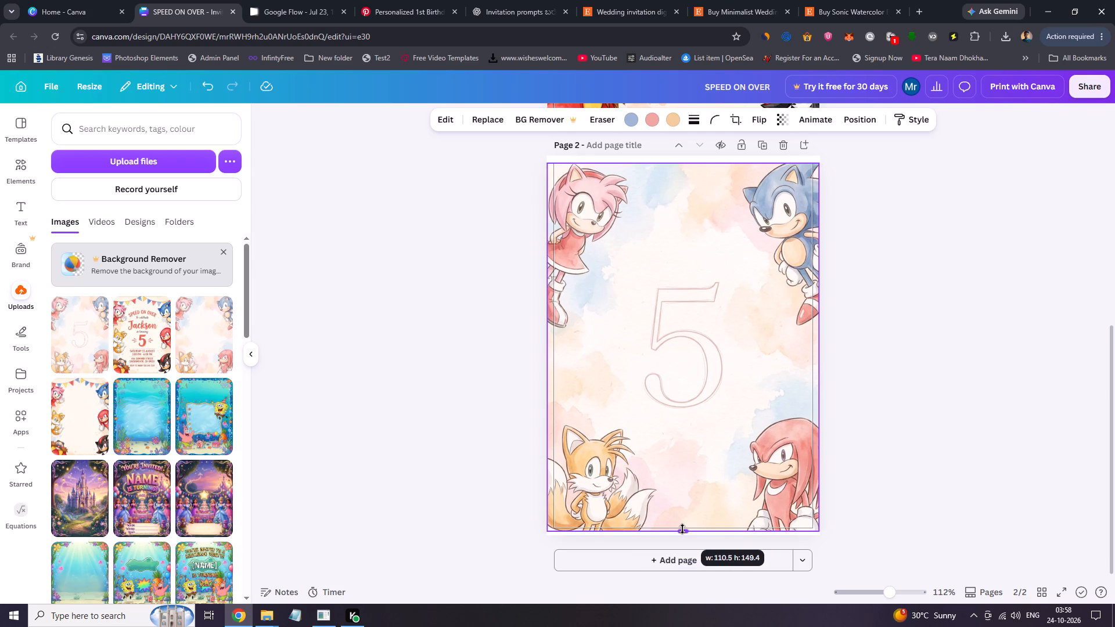
left_click(682, 529)
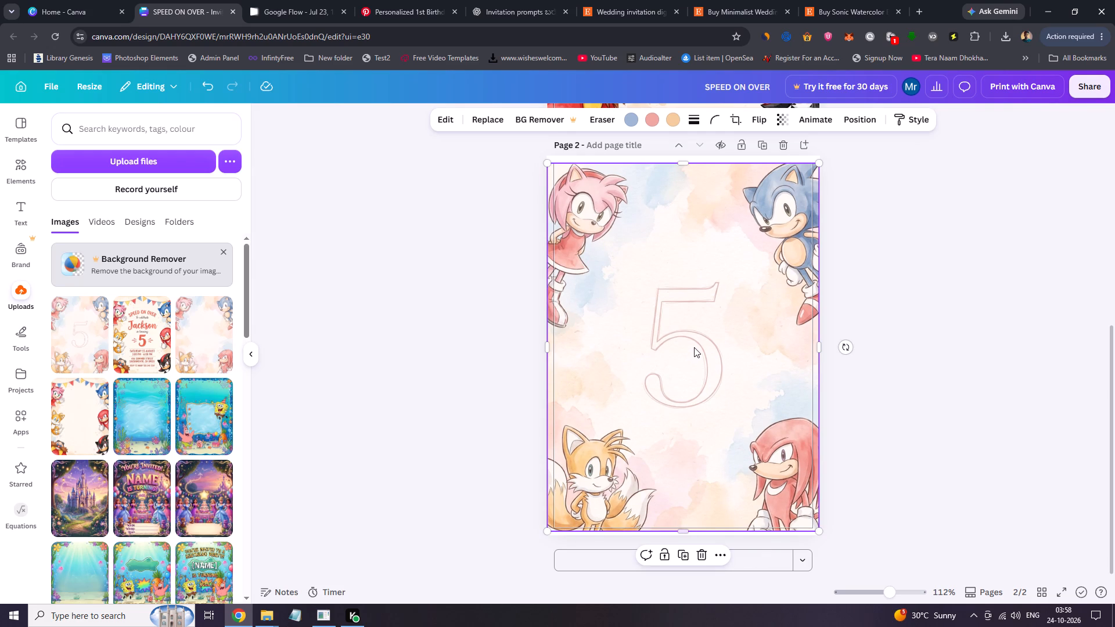
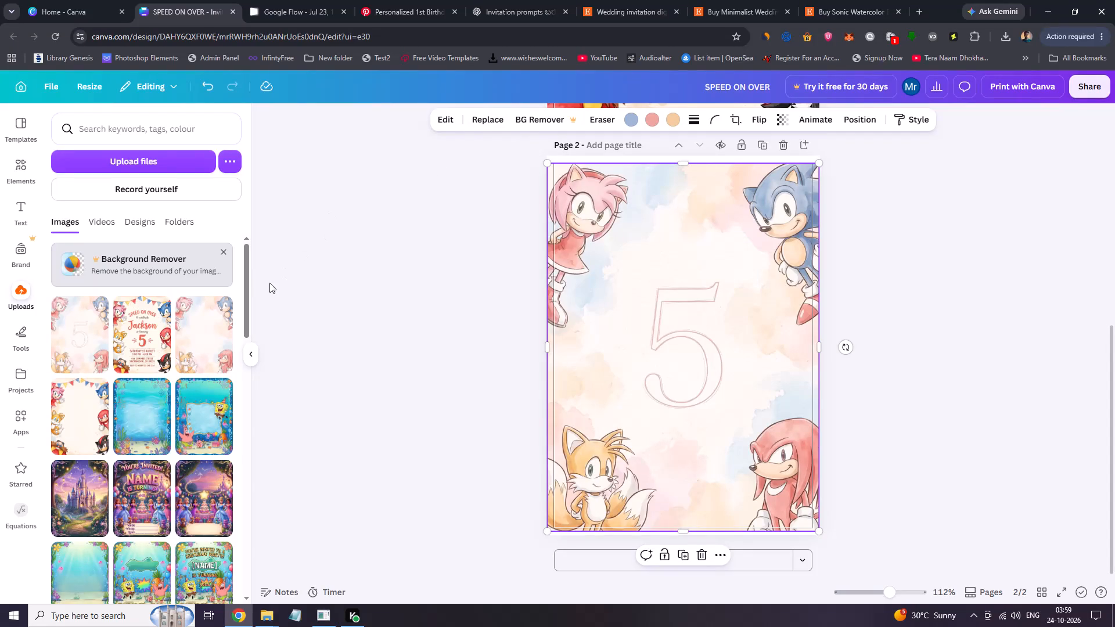
Copy the red 5 from page 1 and paste it onto page 2.
left_click_drag(1109, 397, 1114, 314)
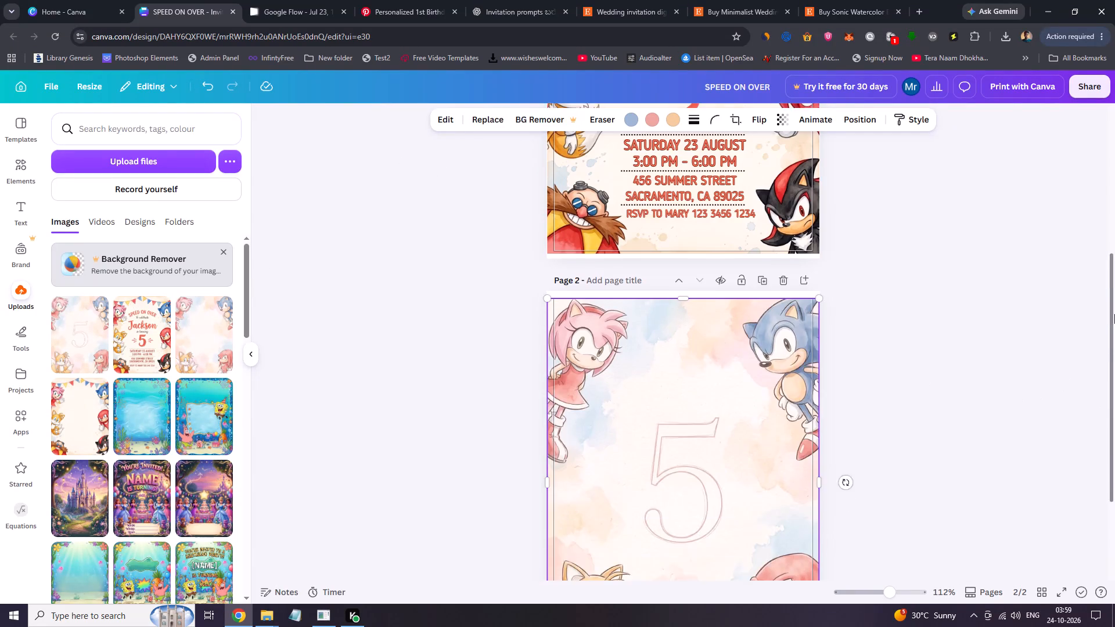
left_click_drag(1114, 314, 1112, 250)
left_click(688, 241)
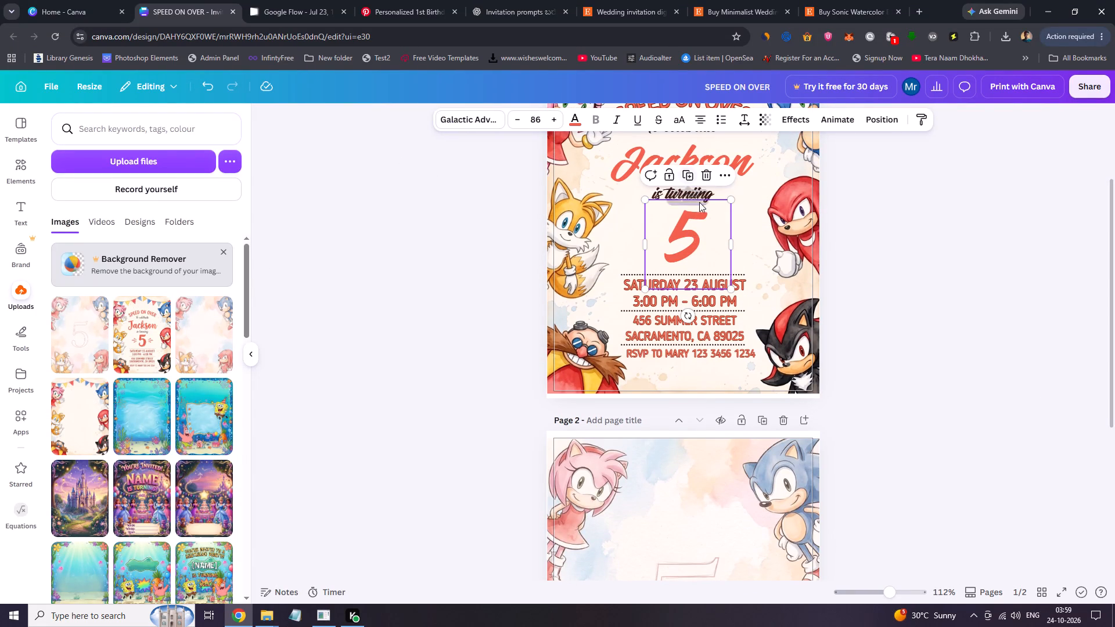
key("ctrl+c")
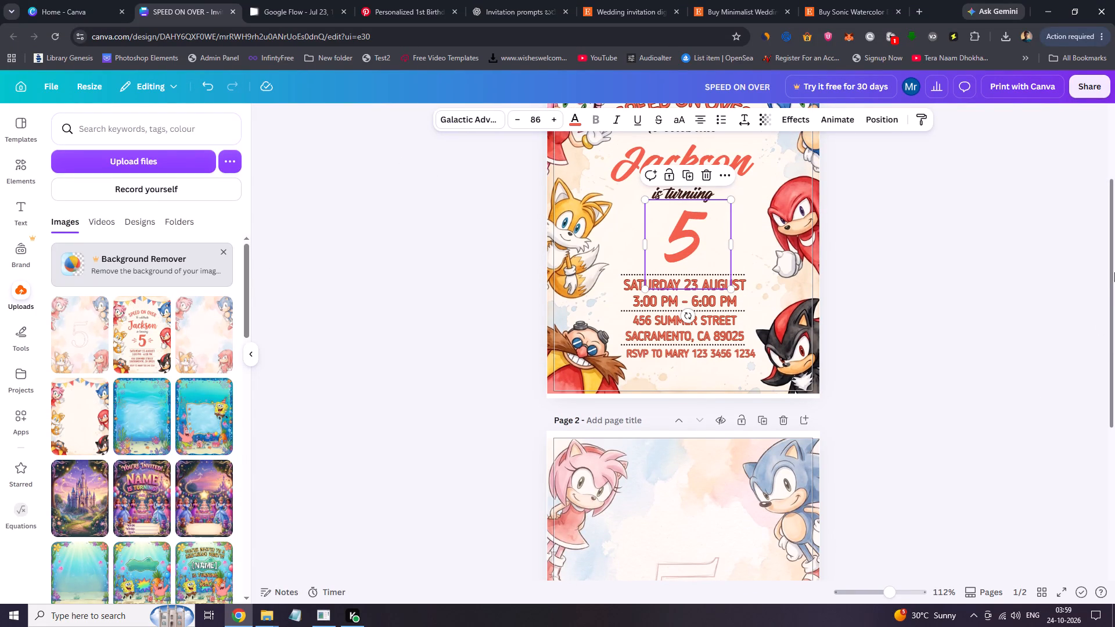
left_click_drag(1114, 291, 1106, 457)
left_click(711, 349)
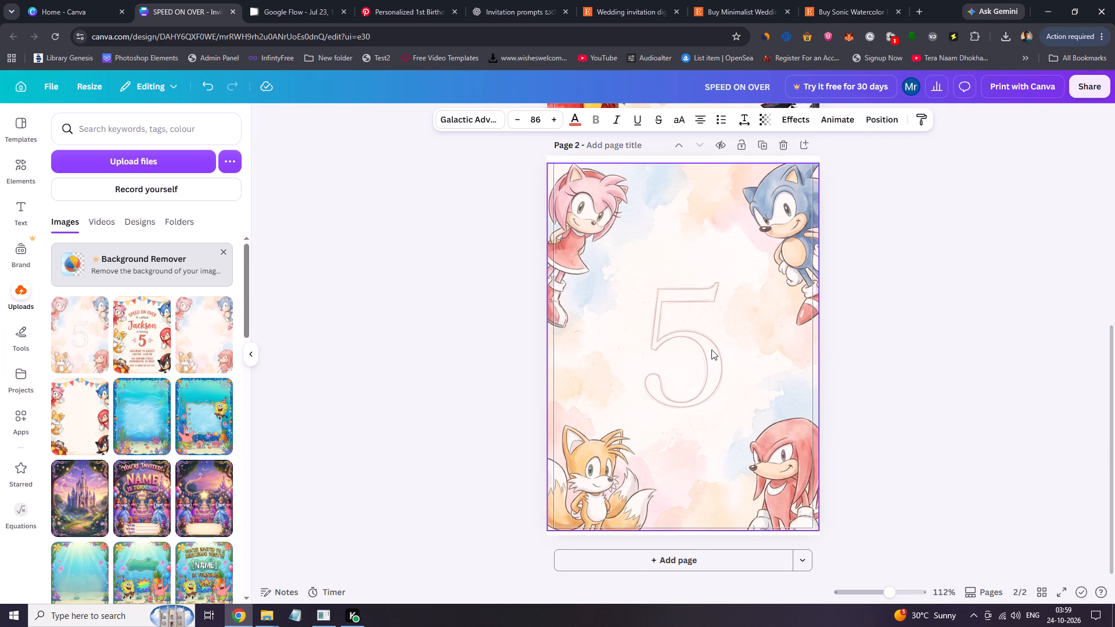
key("ctrl+v")
Enlarge the pasted 5 to font size 217 and position it over the artwork's outlined 5 in the middle of page 2.
left_click_drag(731, 336, 731, 336)
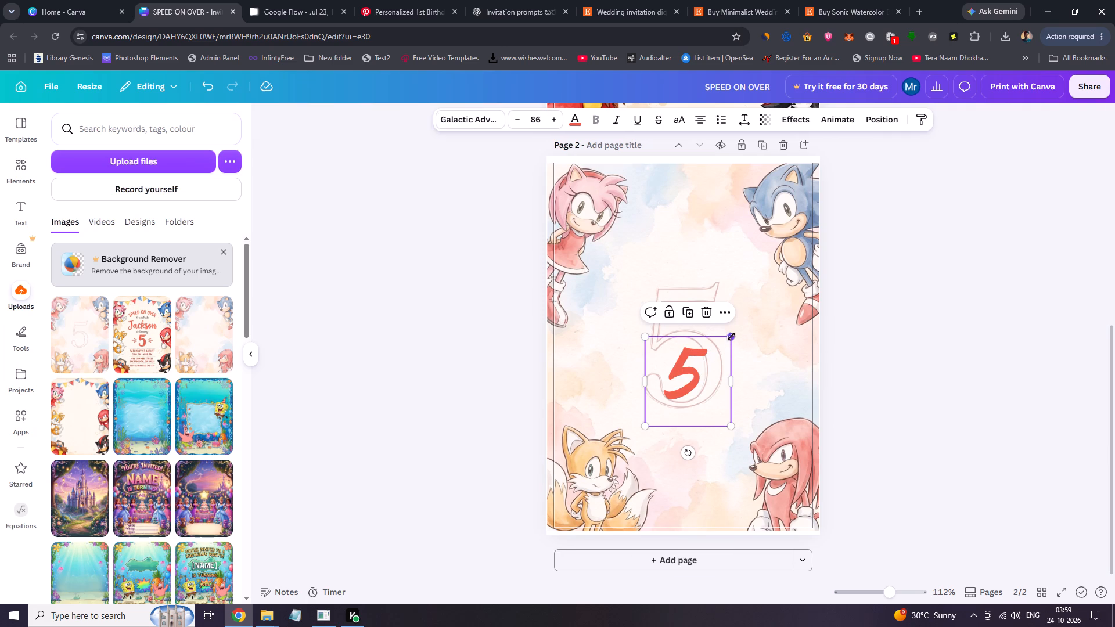
left_click_drag(731, 336, 840, 246)
left_click_drag(767, 326, 738, 348)
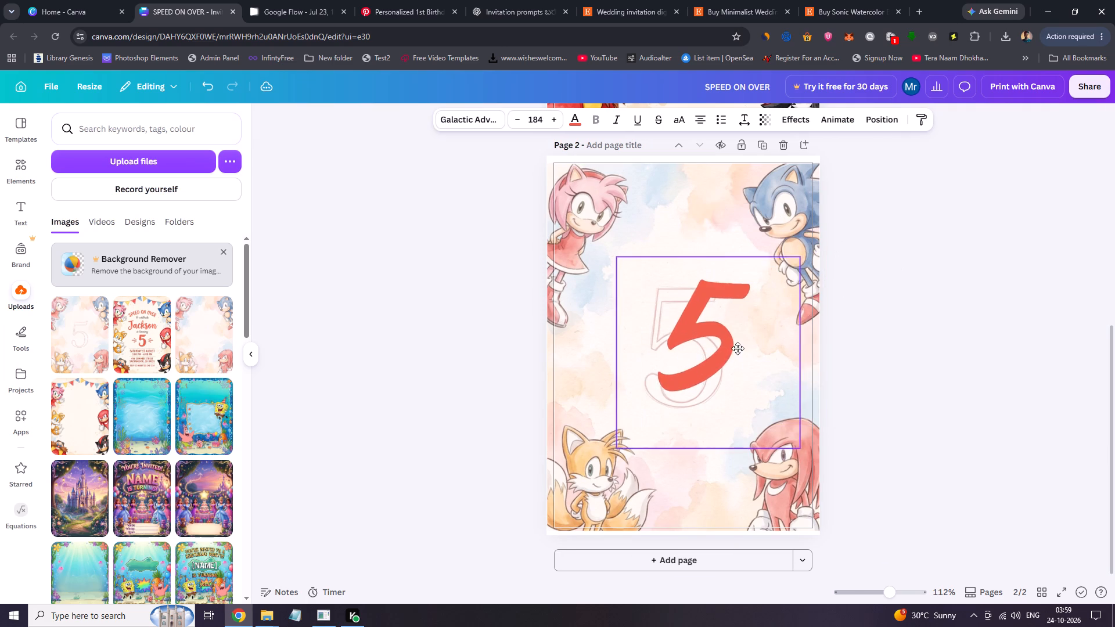
left_click_drag(738, 348, 722, 359)
left_click_drag(785, 268, 825, 243)
left_click_drag(720, 315, 704, 331)
Apply the Hollow text effect to the large 5 on page 2.
left_click(760, 120)
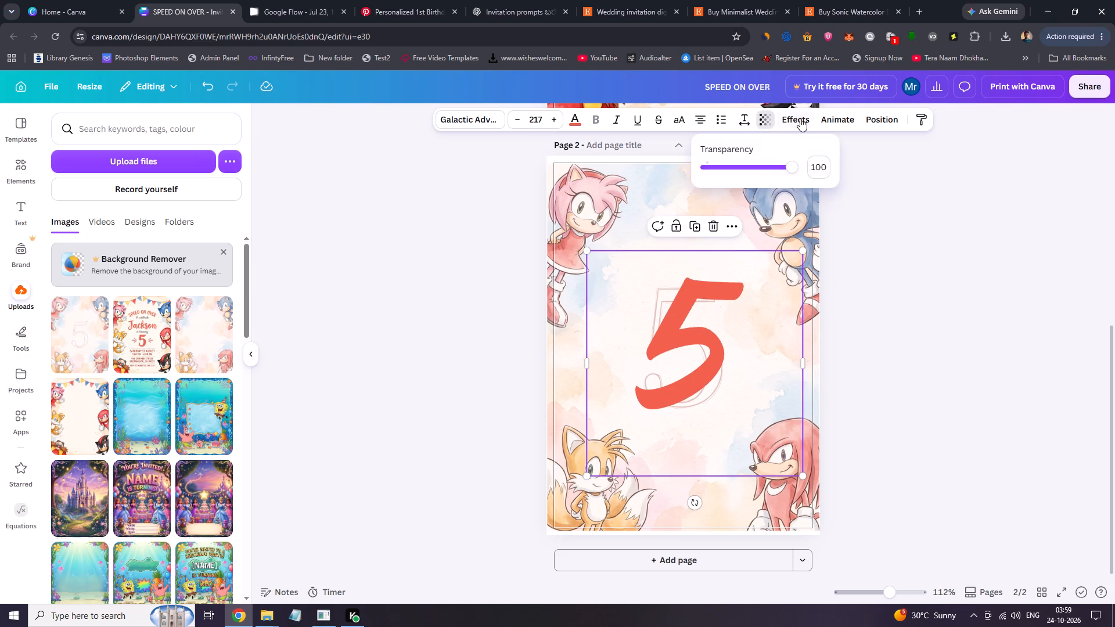
left_click(800, 118)
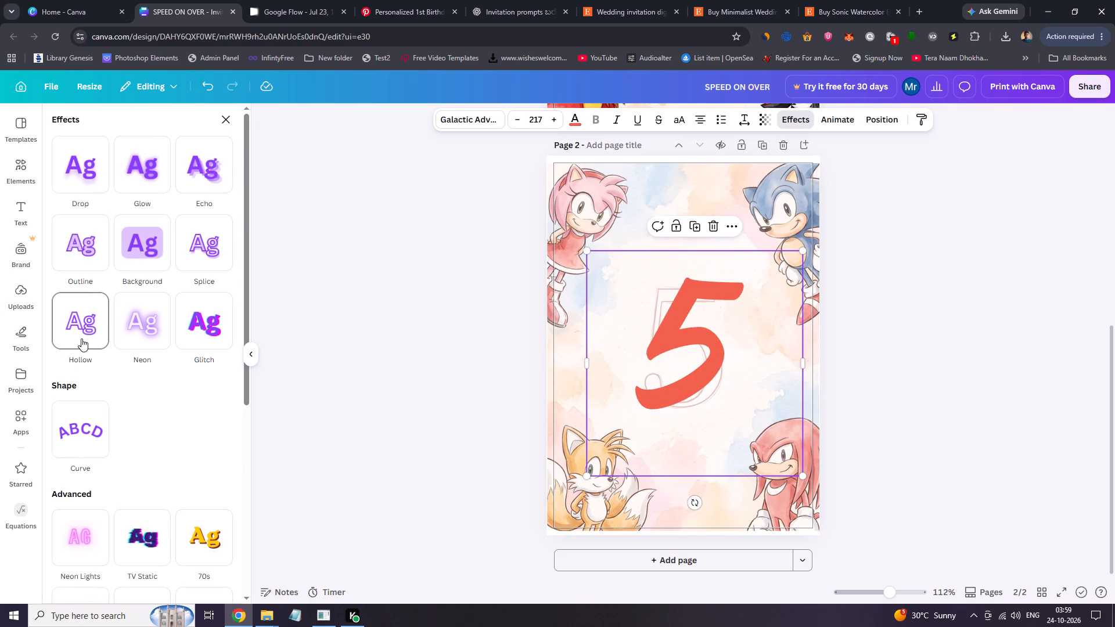
left_click(81, 338)
Recolour the hollow 5 with the dark red already used in this design.
left_click(571, 115)
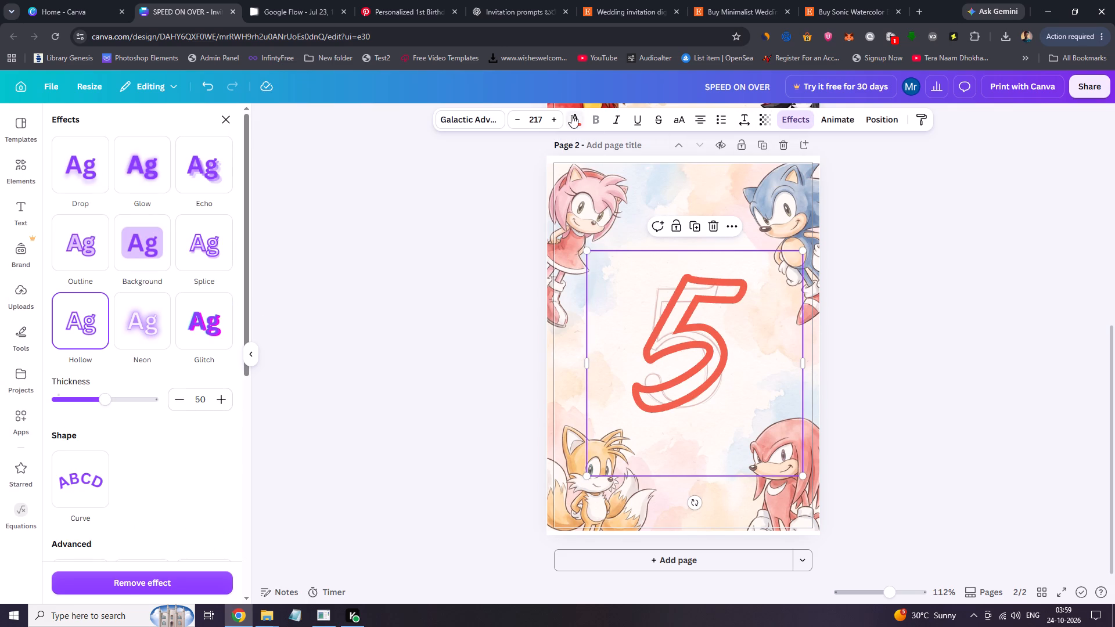
left_click(70, 239)
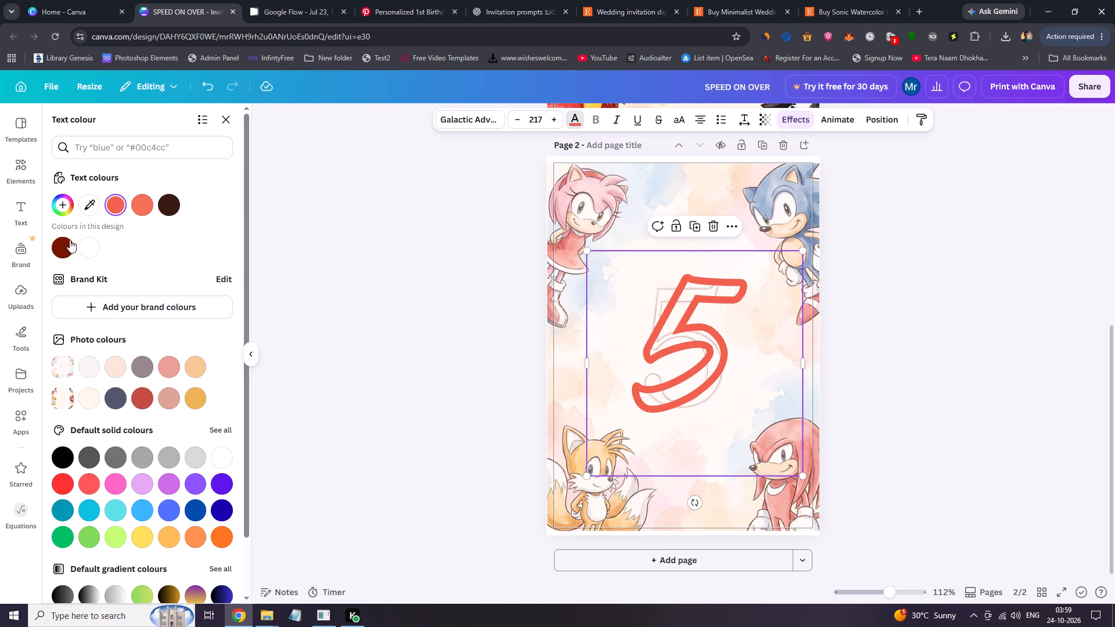
left_click(69, 245)
left_click(179, 206)
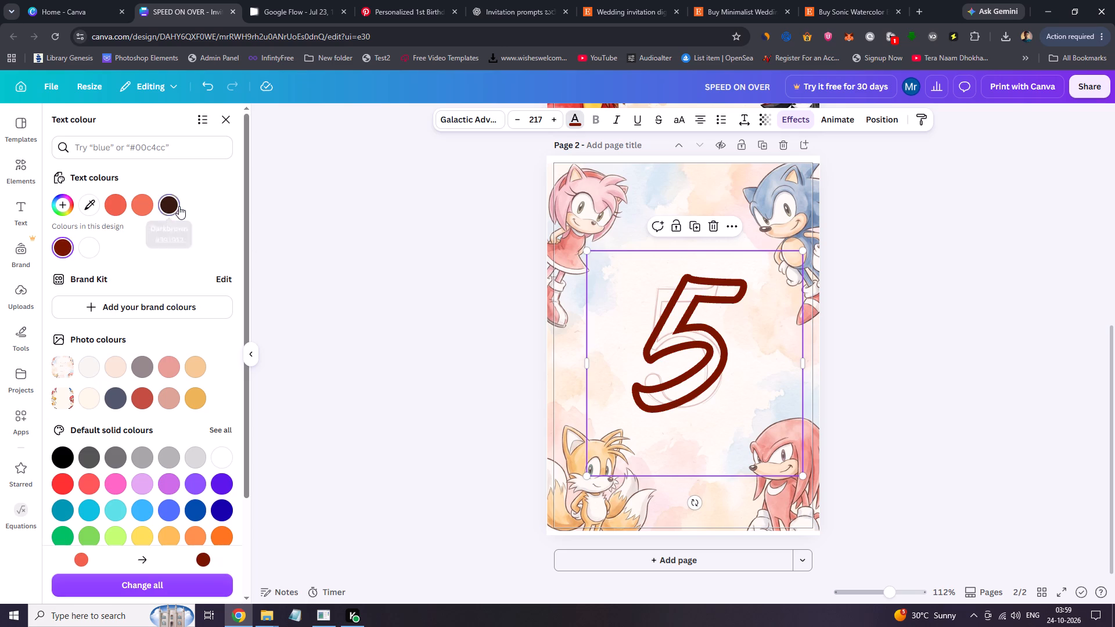
left_click(57, 248)
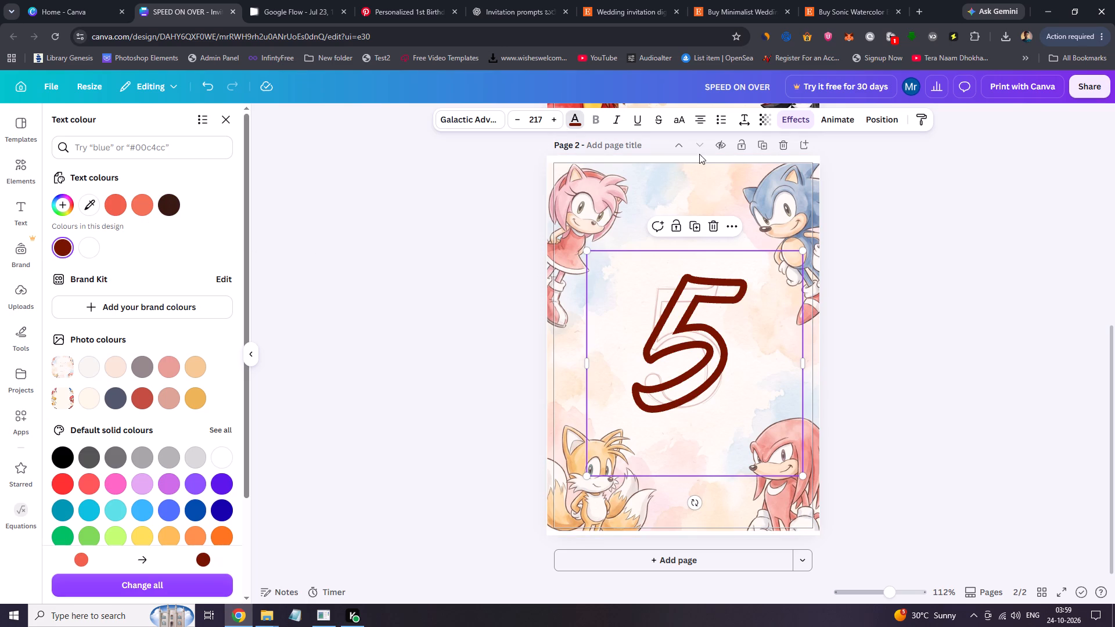
Reduce the Hollow effect's outline thickness on the 5 to 0.
left_click(810, 122)
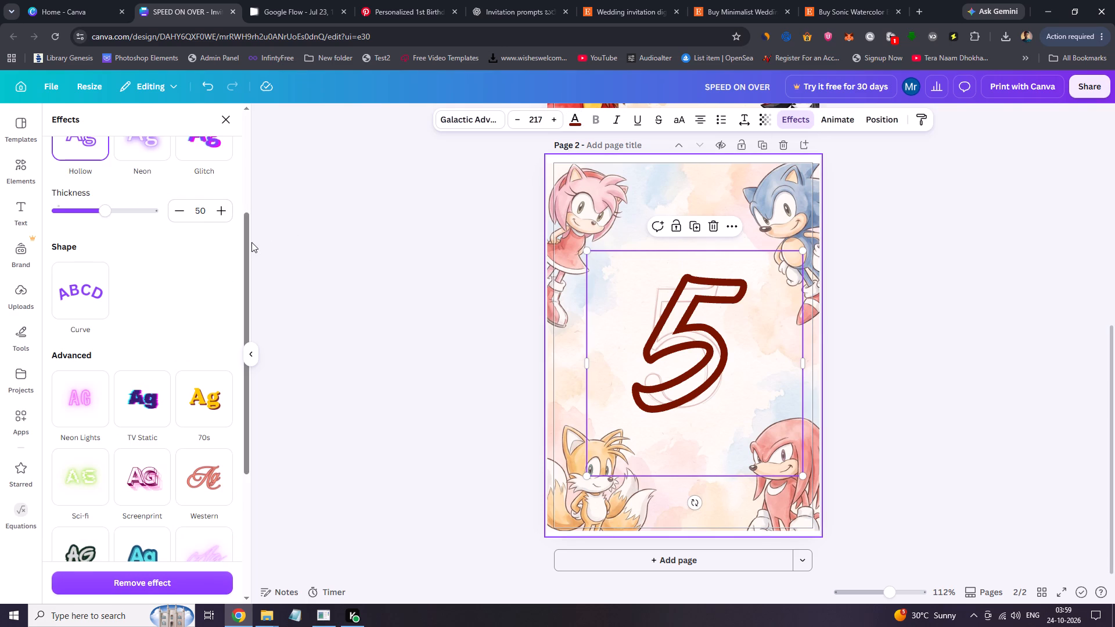
left_click_drag(251, 240, 253, 214)
left_click_drag(249, 223, 253, 188)
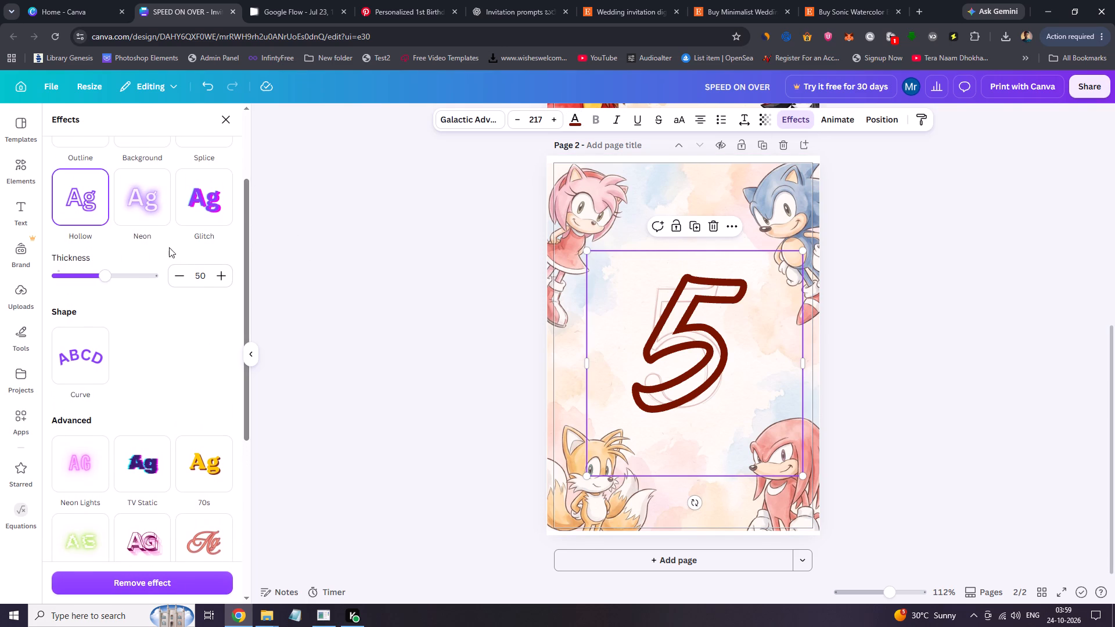
left_click_drag(103, 276, 53, 276)
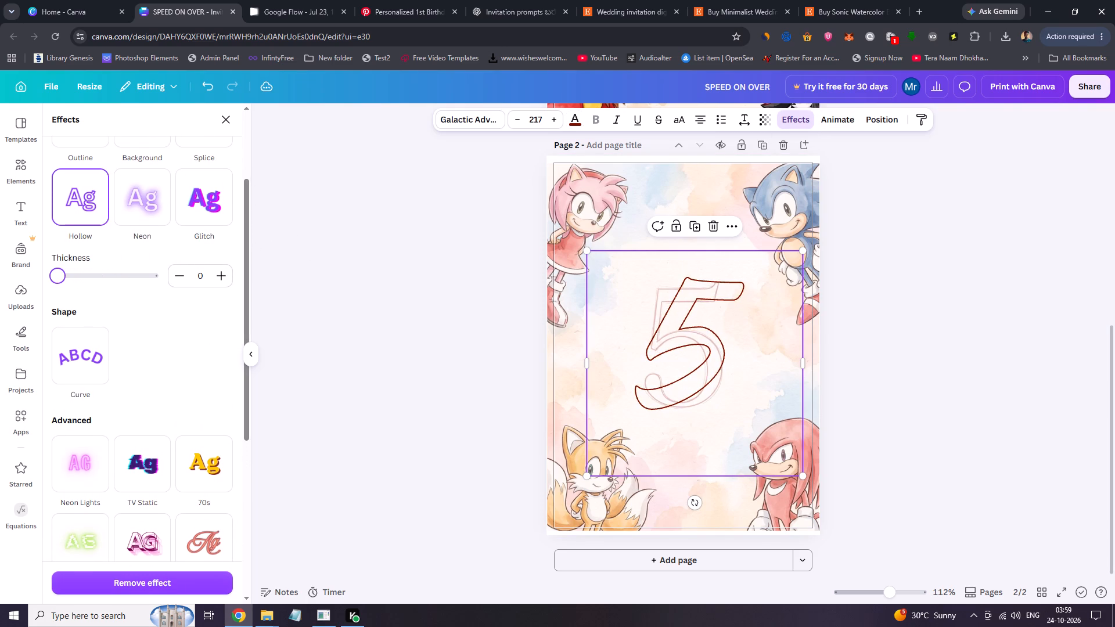
left_click_drag(53, 276, 42, 276)
left_click_drag(42, 276, 39, 276)
Tilt the hollow 5 a few degrees counterclockwise and shift it slightly to the left on page 2.
left_click_drag(692, 505, 717, 508)
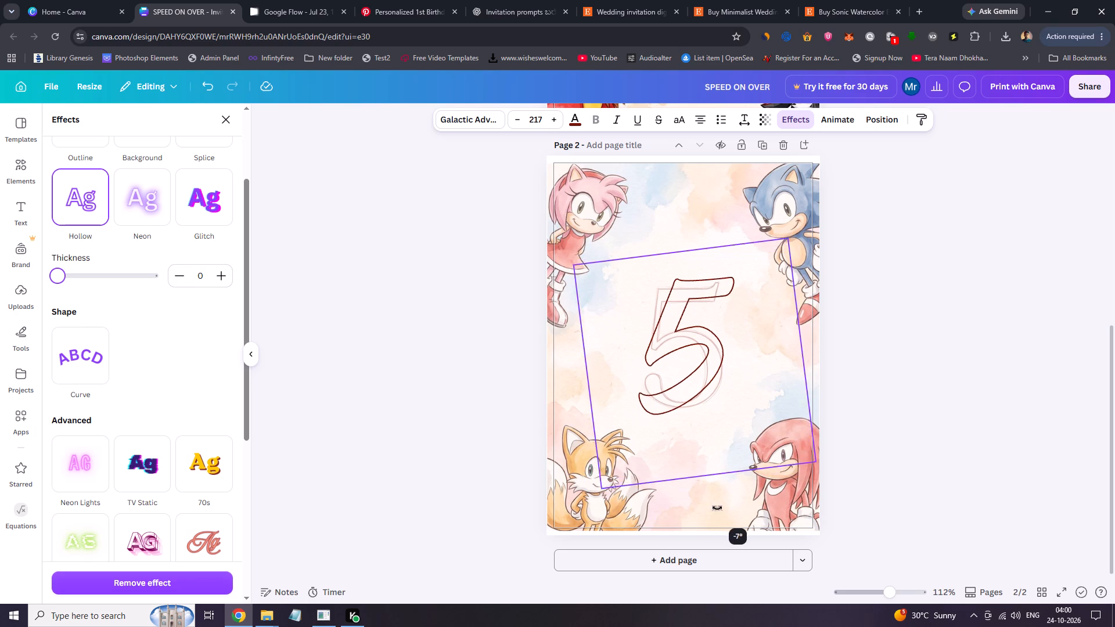
left_click_drag(717, 508, 713, 510)
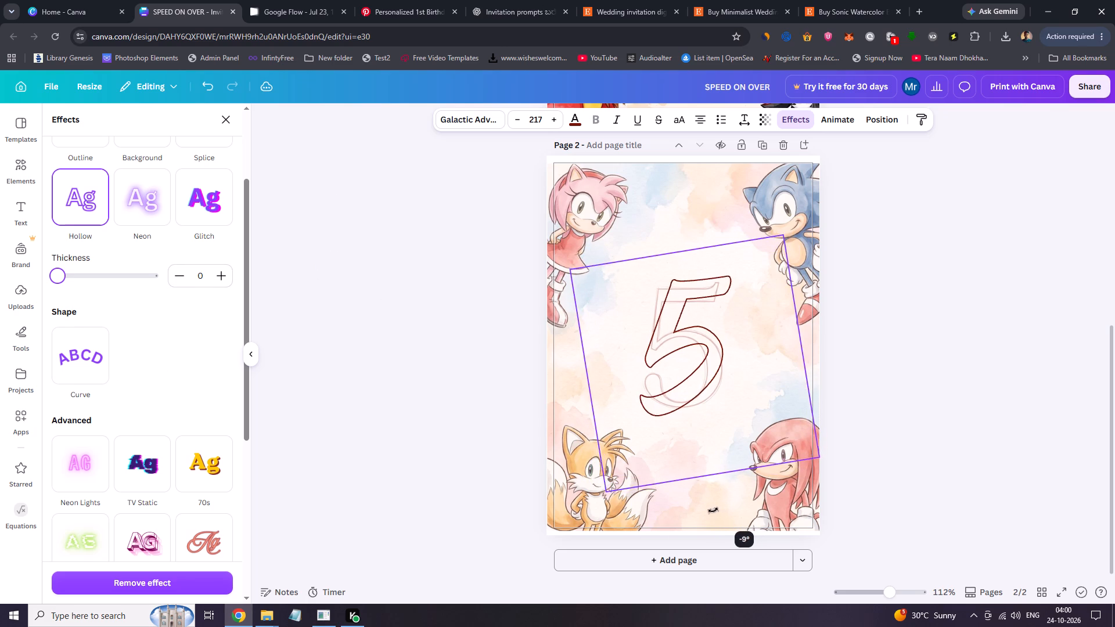
left_click_drag(713, 510, 706, 510)
left_click_drag(687, 373, 680, 373)
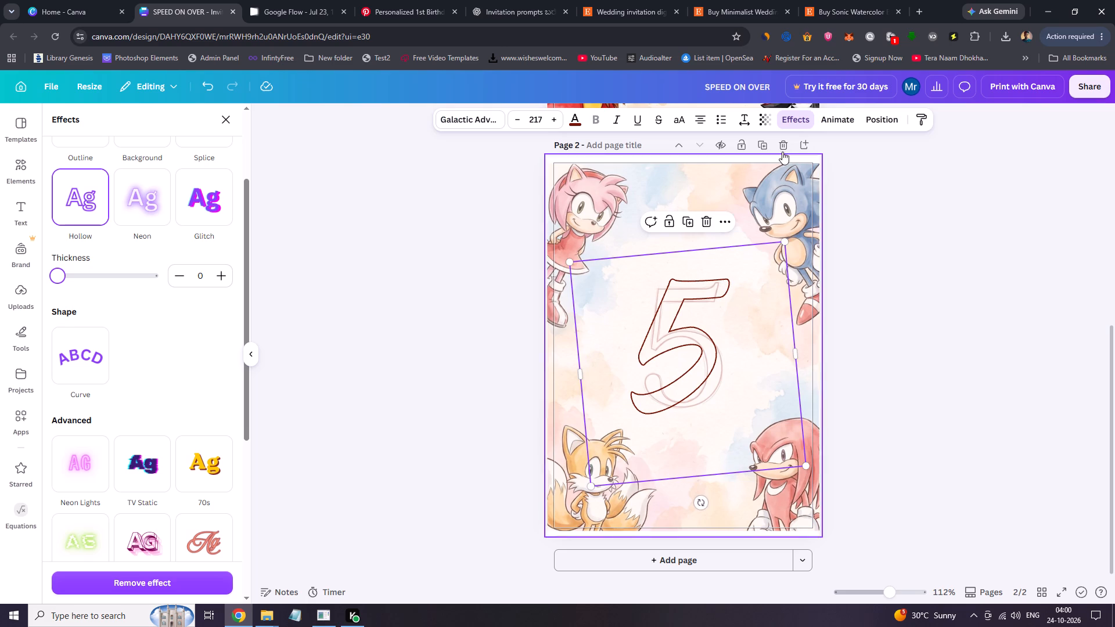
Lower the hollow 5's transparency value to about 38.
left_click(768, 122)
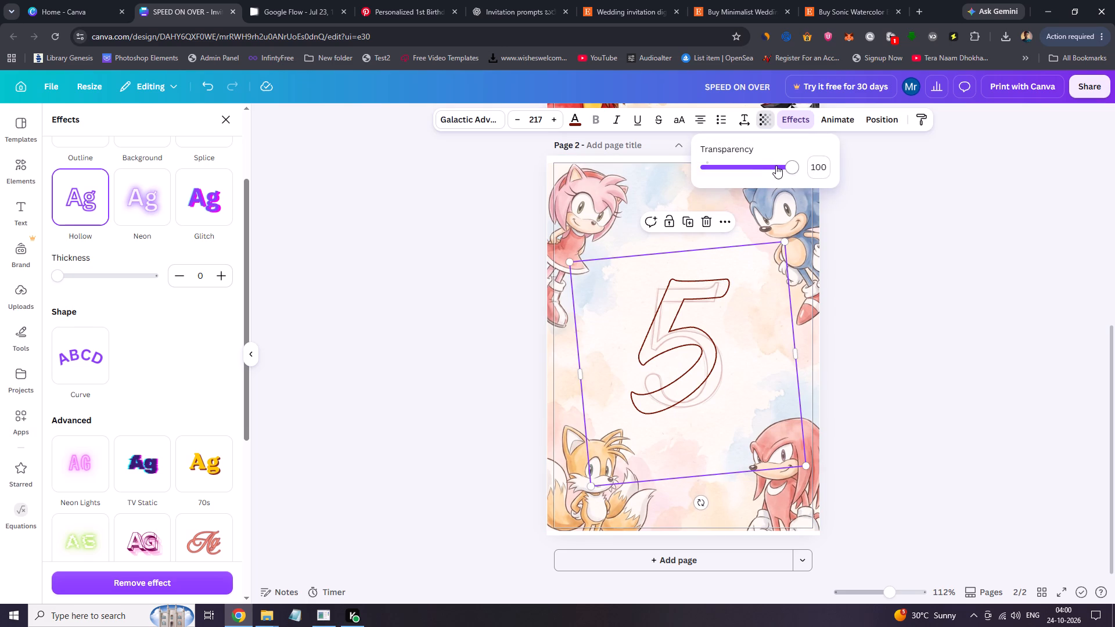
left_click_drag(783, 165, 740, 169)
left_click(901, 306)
Replace page 2's background artwork with the uploaded watercolour Sonic version that has no printed 5.
left_click(642, 211)
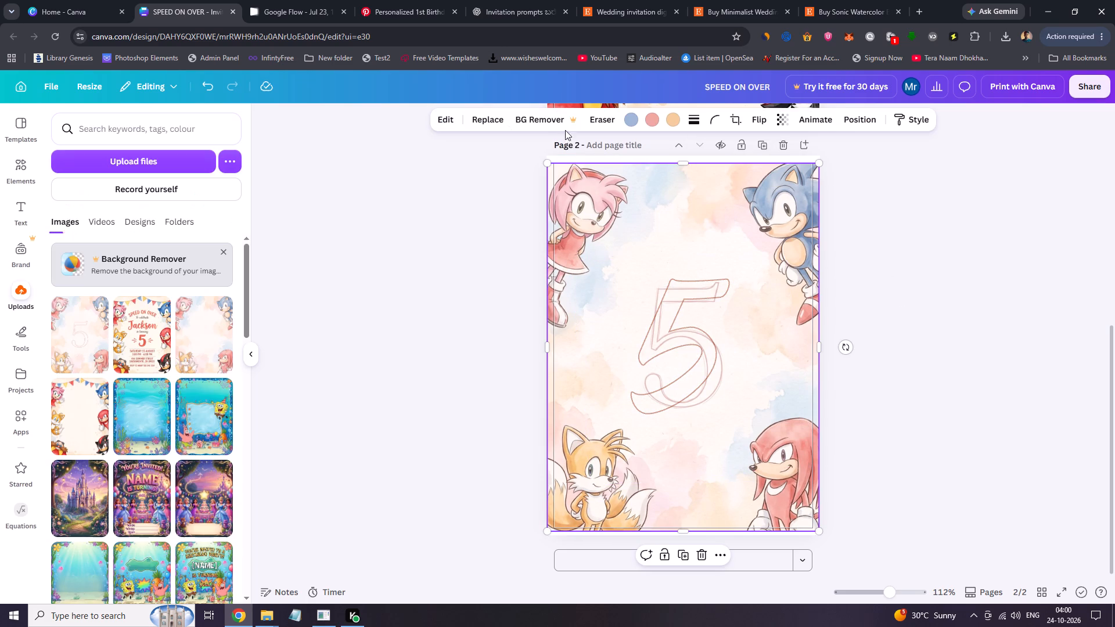
left_click(487, 114)
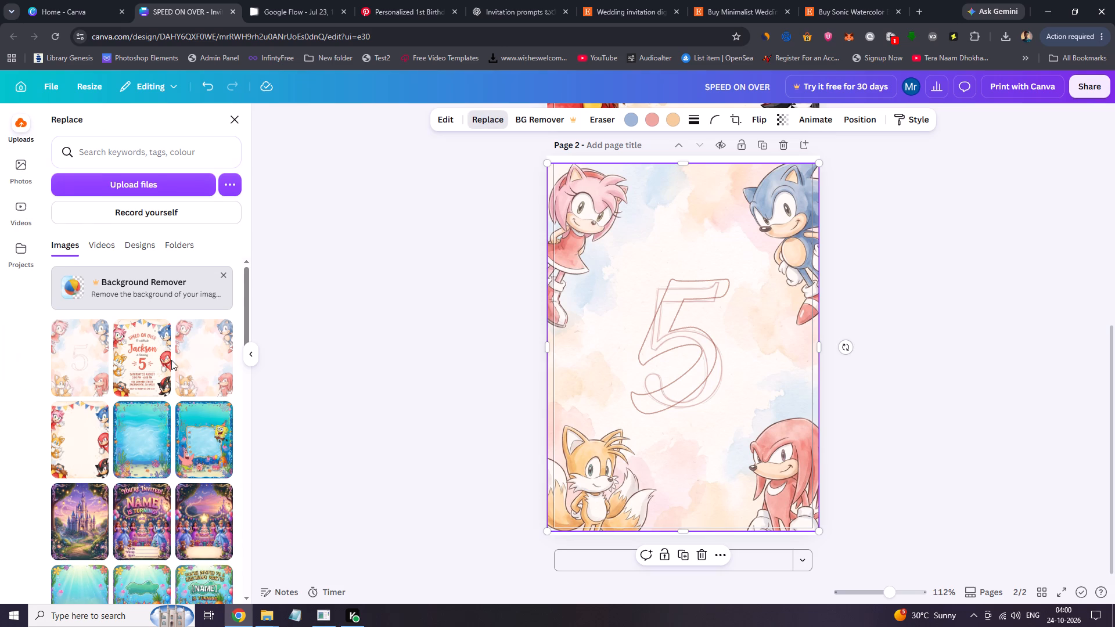
left_click(189, 366)
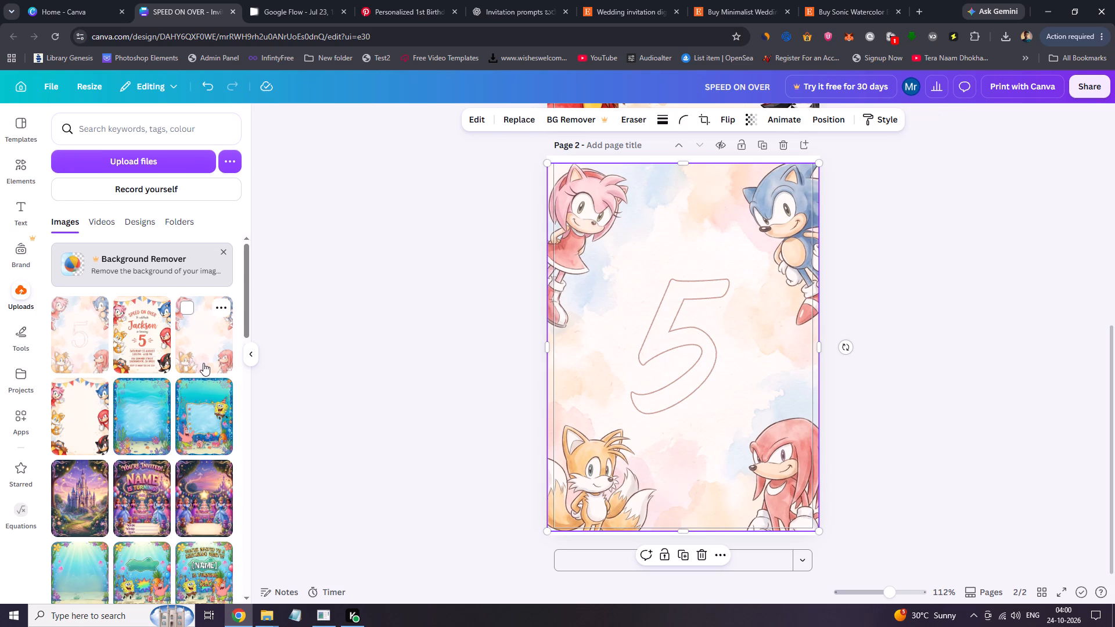
left_click(926, 354)
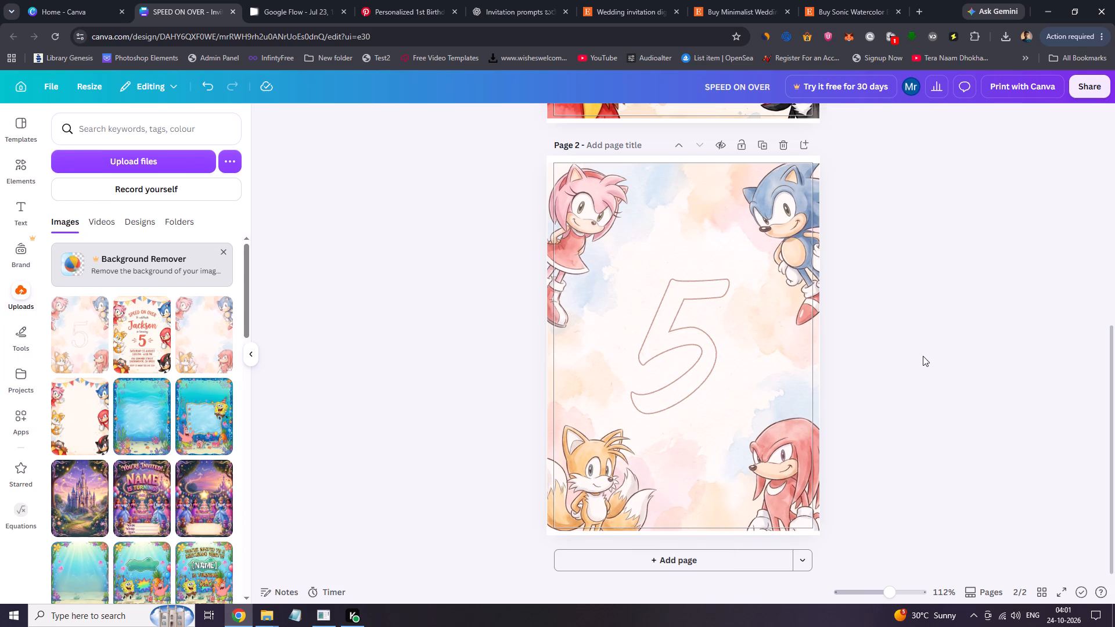
Fade the hollow 5 to a fainter transparency level, below 38, and nudge it slightly upward on page 2.
left_click(692, 350)
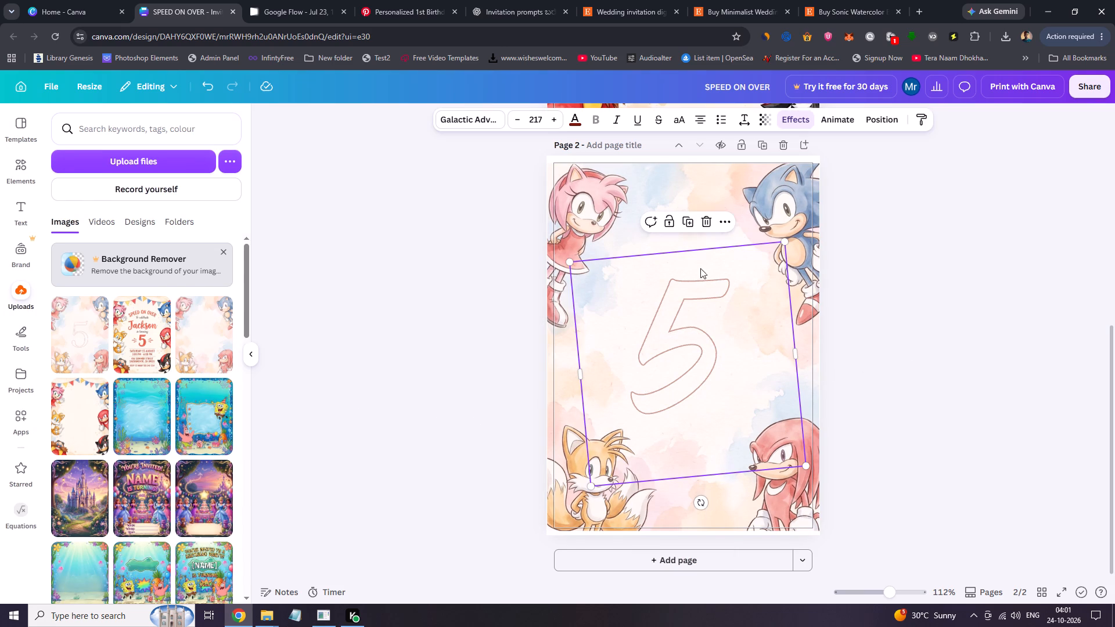
left_click(760, 122)
left_click_drag(739, 174, 737, 173)
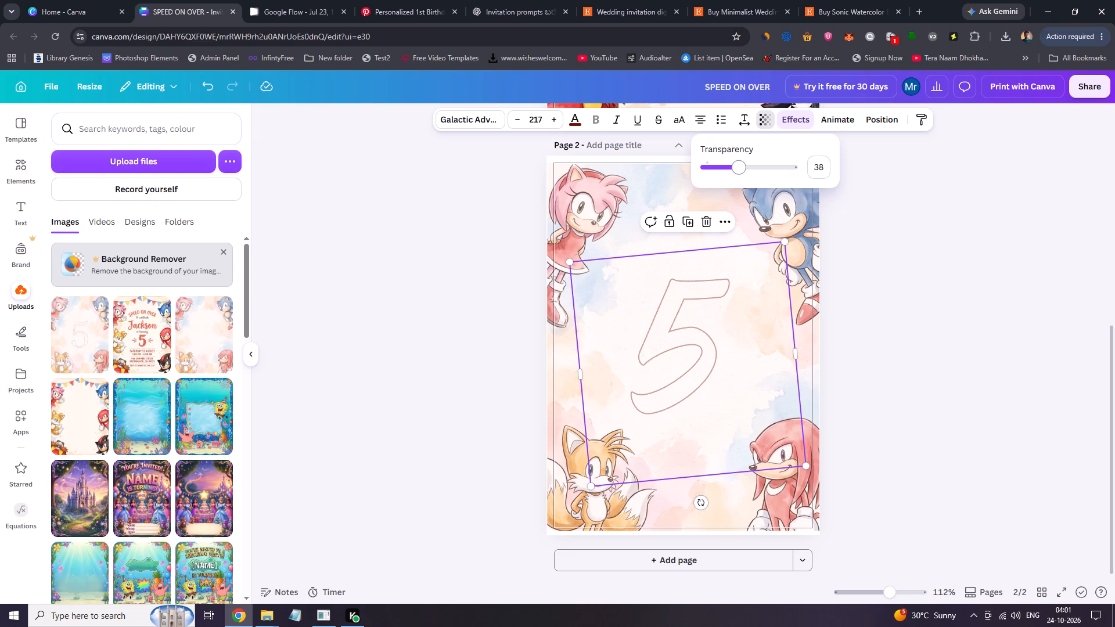
left_click_drag(737, 173, 724, 172)
left_click_drag(685, 338, 688, 328)
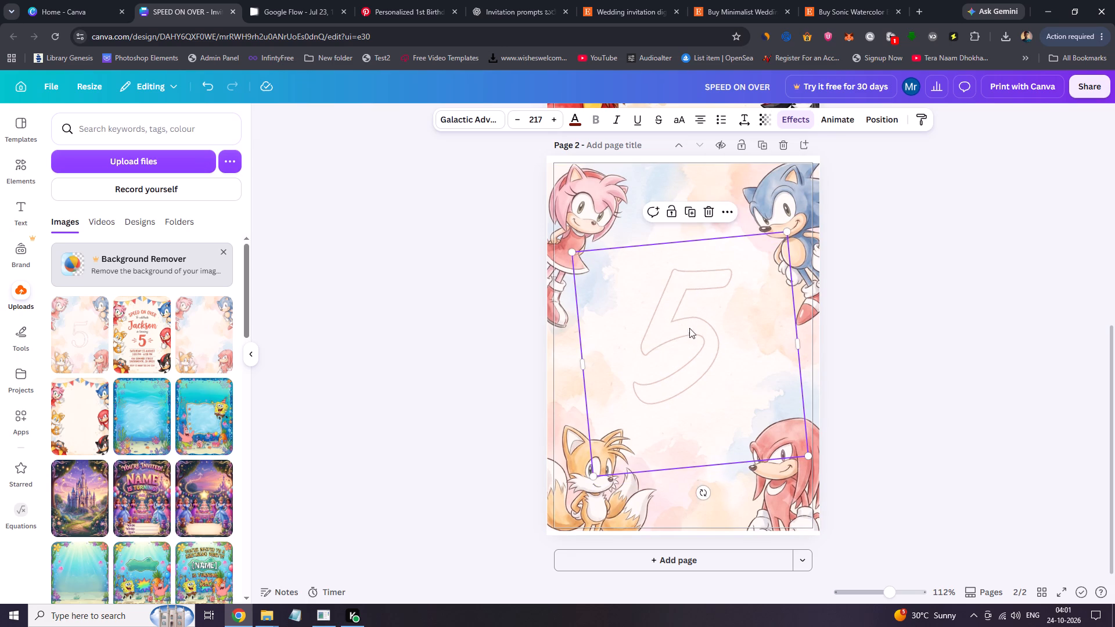
left_click(961, 321)
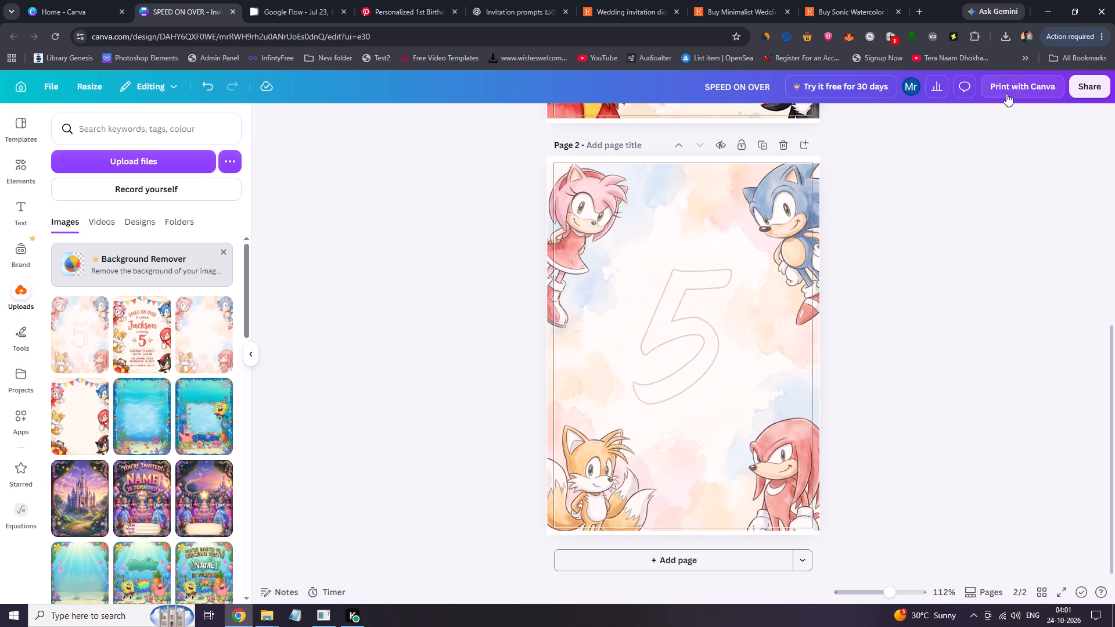
left_click(887, 312)
Examine the invitation's front in the enlarged 3D print preview, tilting the card from several angles.
left_click(1046, 82)
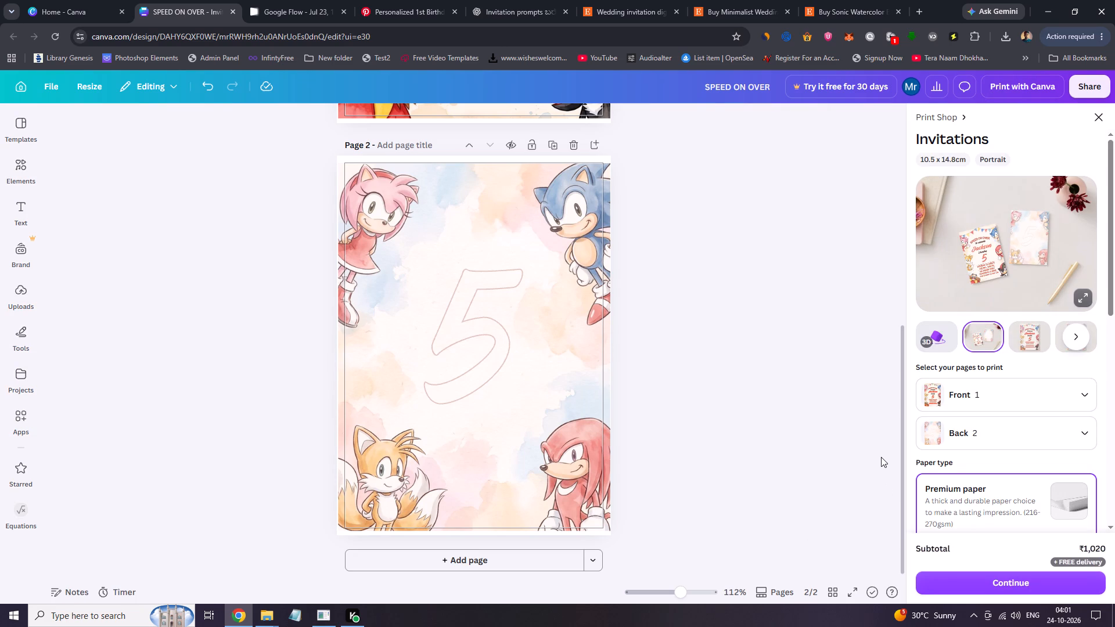
left_click(942, 329)
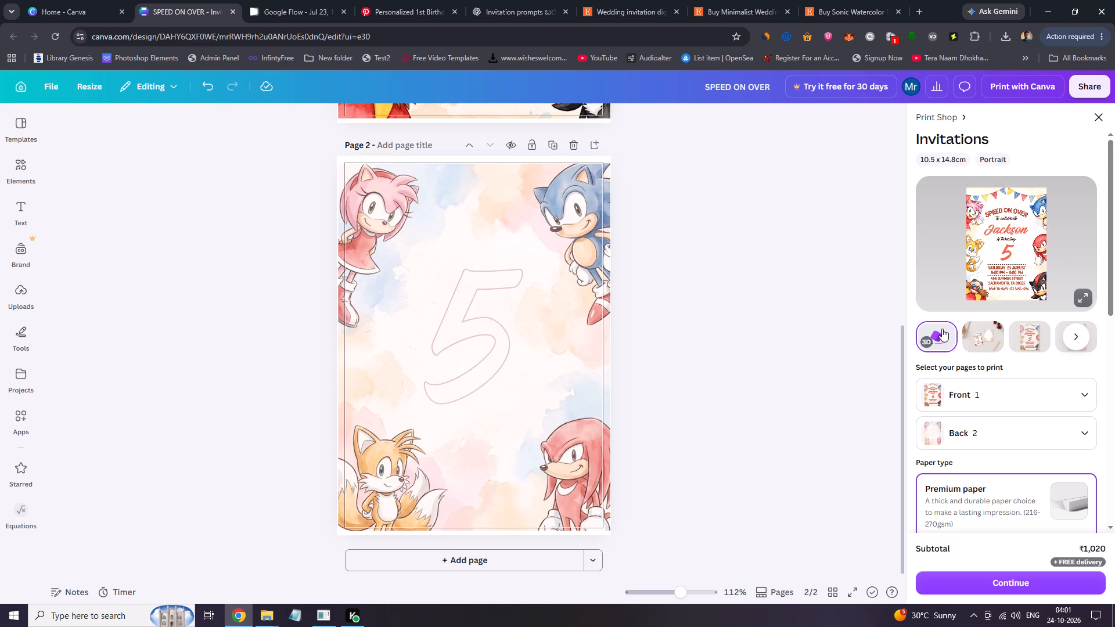
left_click(1081, 307)
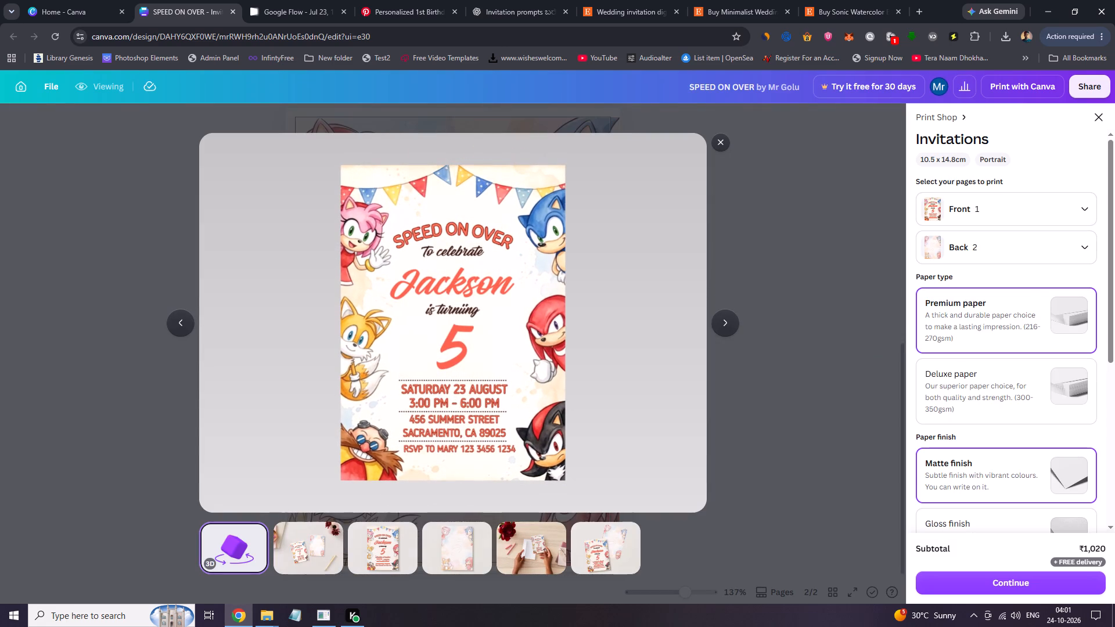
left_click_drag(532, 434, 543, 432)
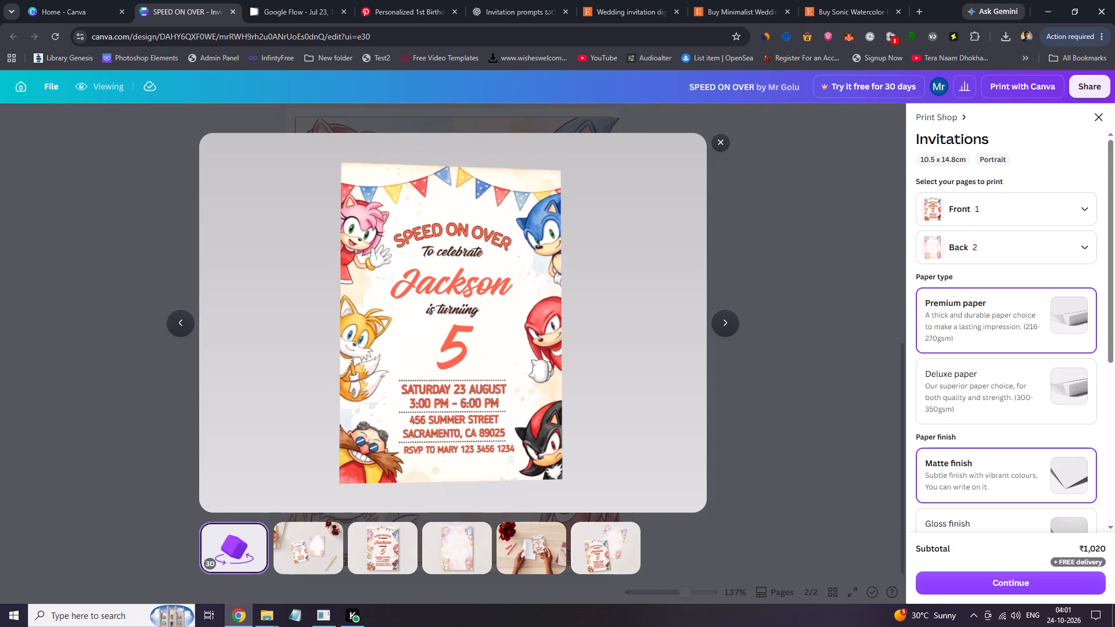
left_click_drag(543, 432, 542, 423)
left_click_drag(542, 423, 537, 431)
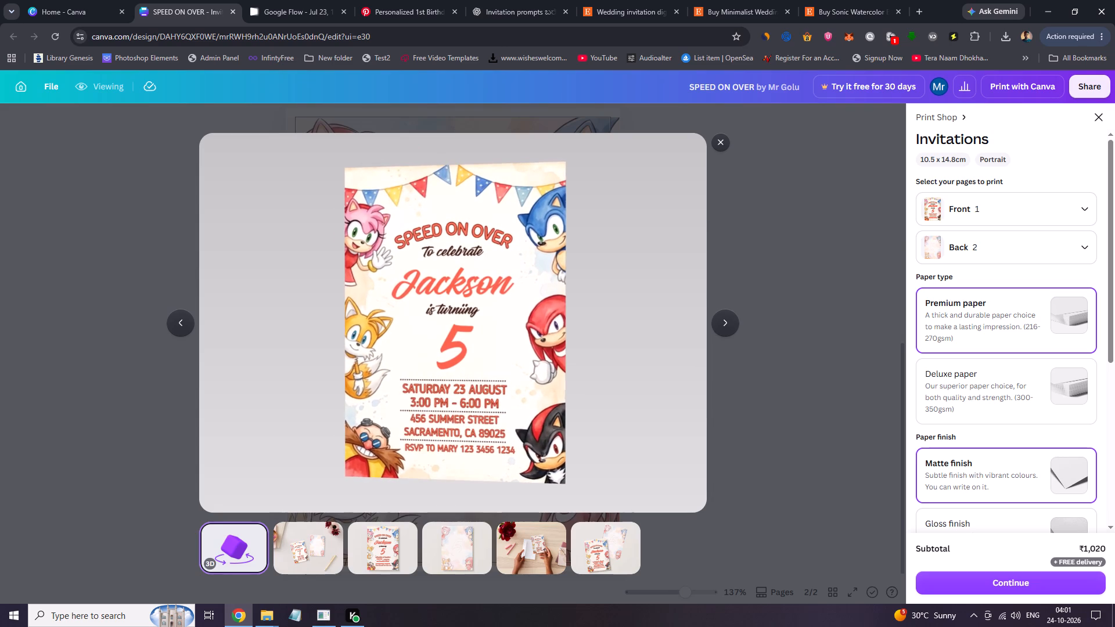
left_click_drag(537, 431, 530, 419)
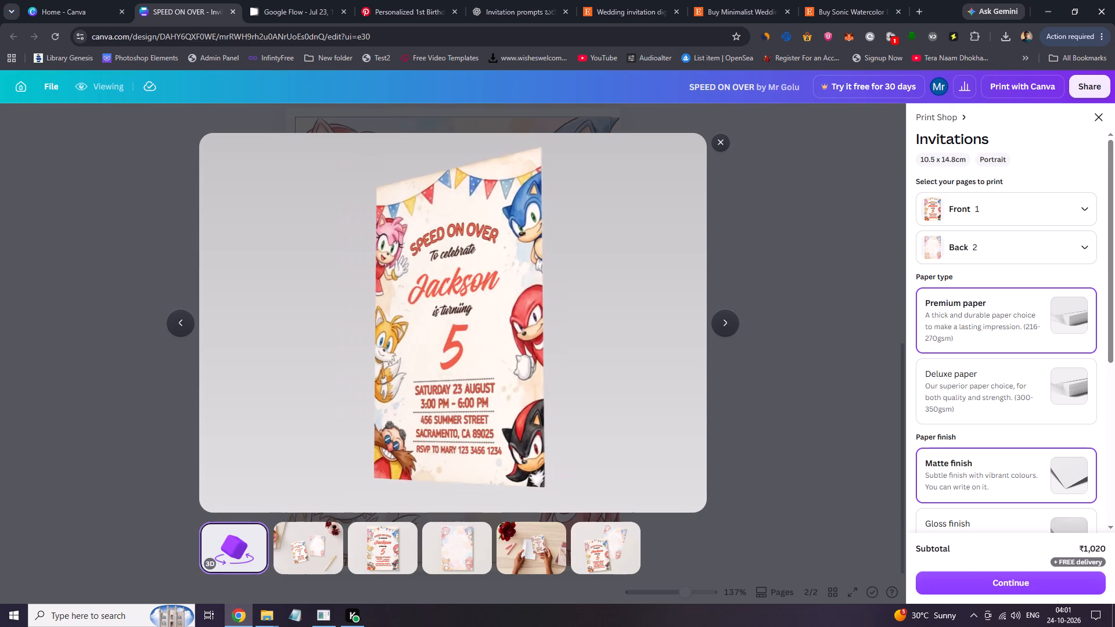
left_click_drag(530, 419, 580, 420)
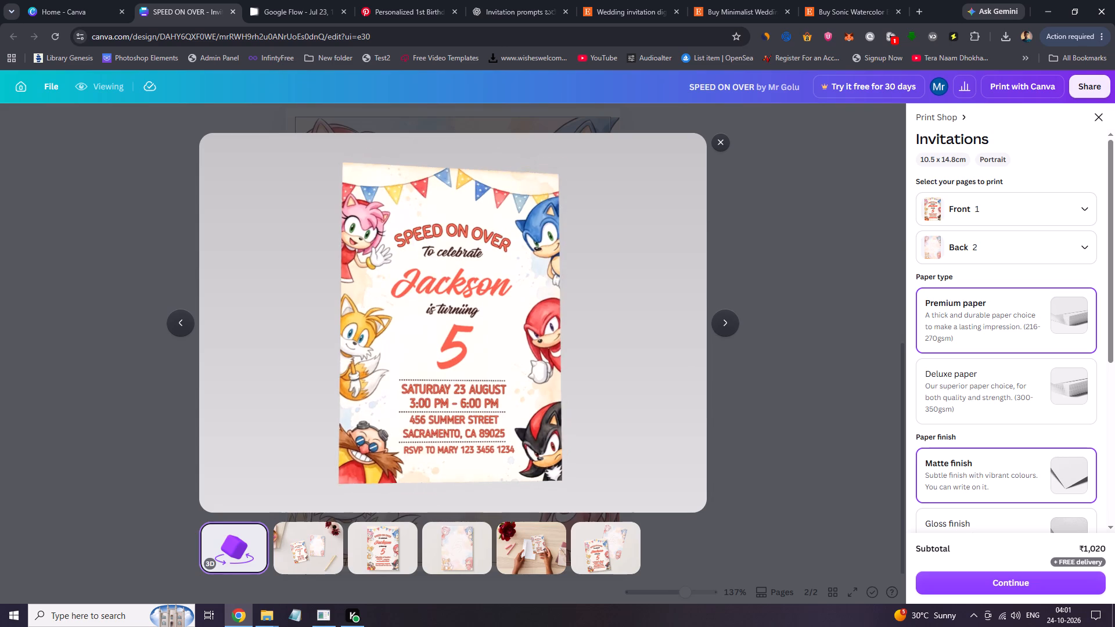
left_click_drag(580, 420, 581, 420)
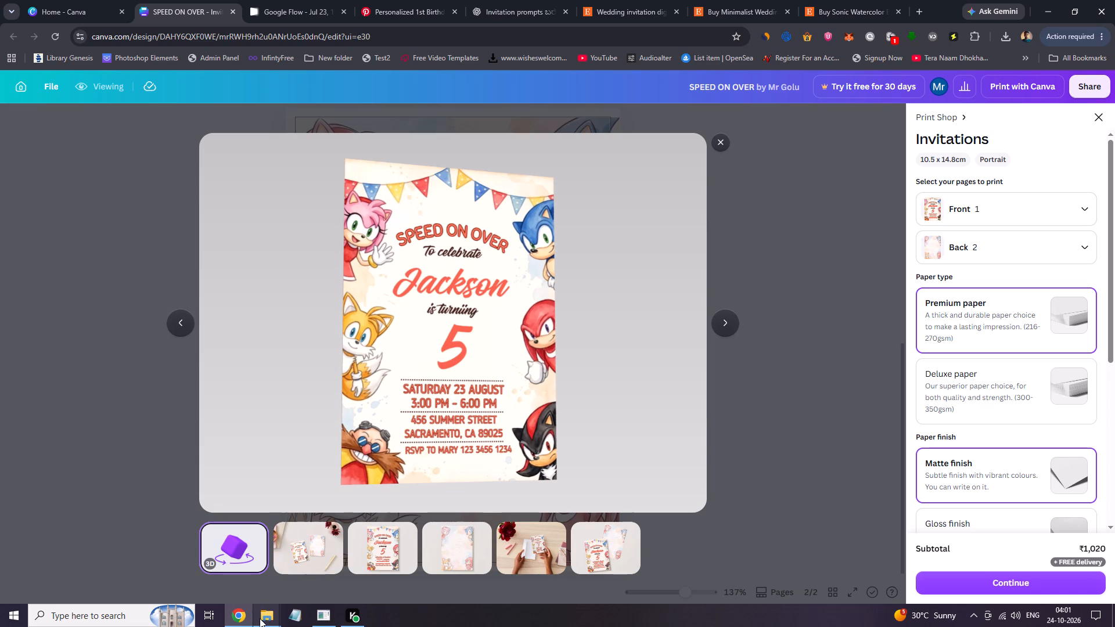
Check the original Sonic invitation JPG from File Explorer's Downloads folder as a reference, then return to Canva and close the enlarged preview.
left_click(260, 618)
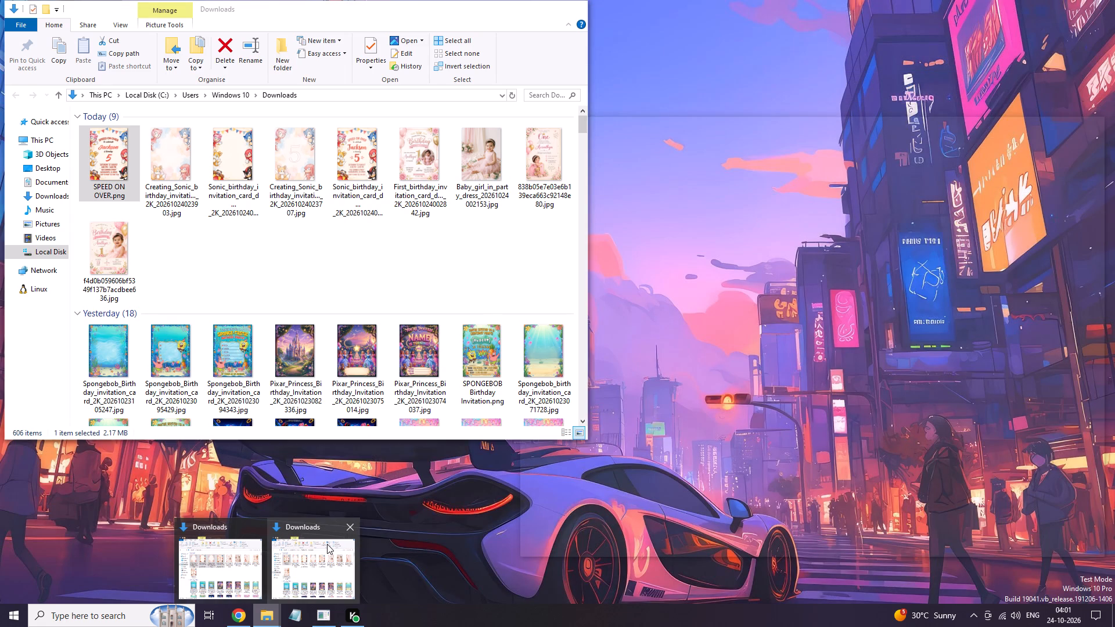
left_click(327, 544)
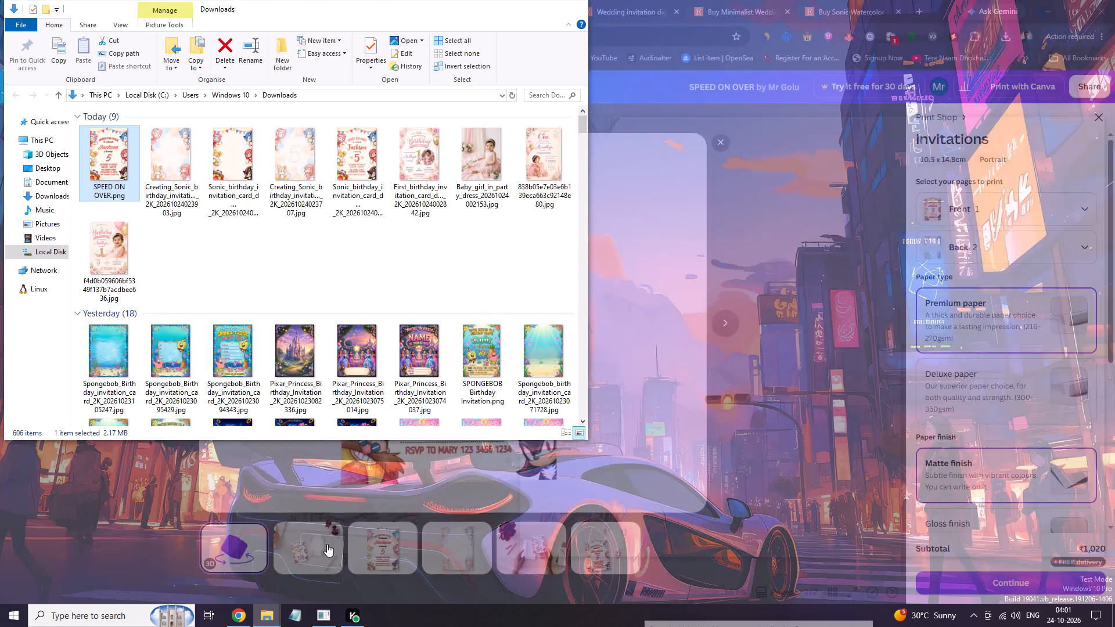
left_click(354, 179)
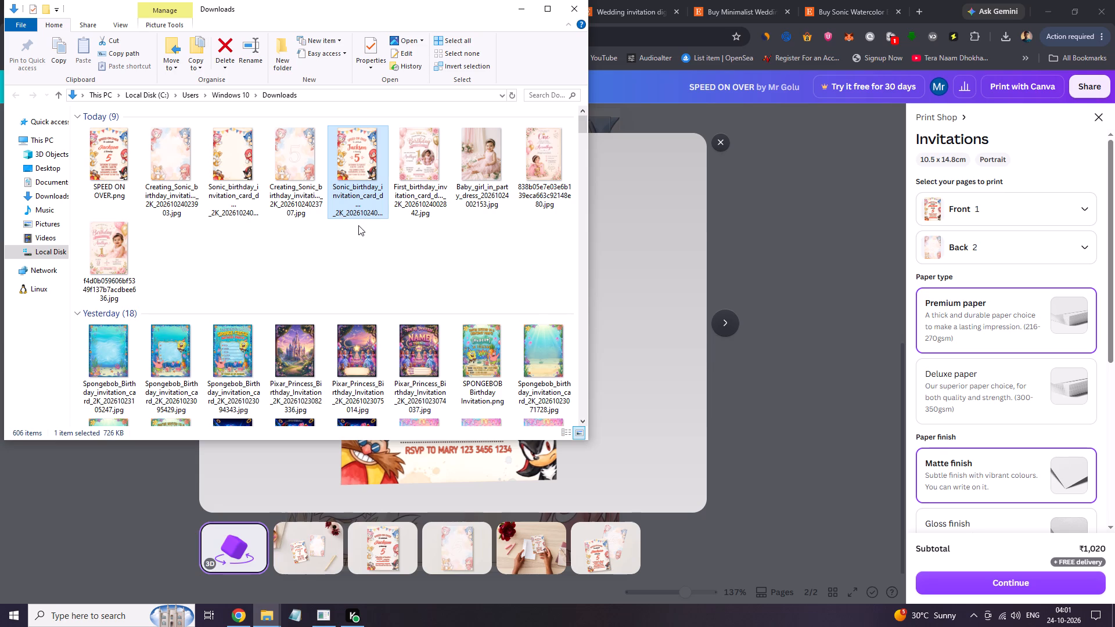
double_click(355, 196)
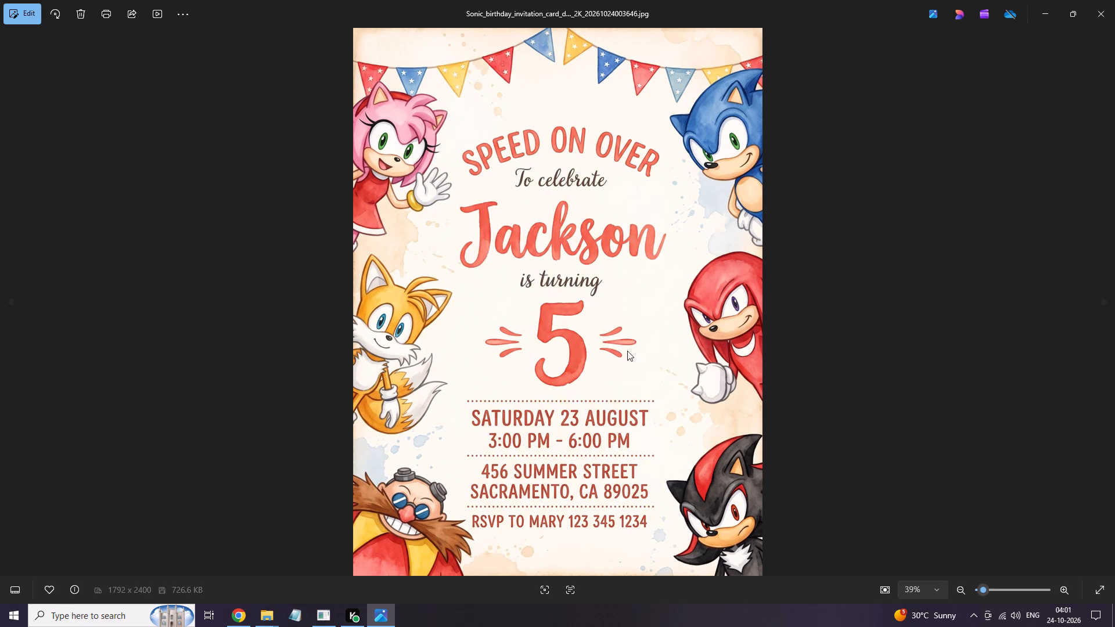
left_click(1049, 12)
left_click(520, 13)
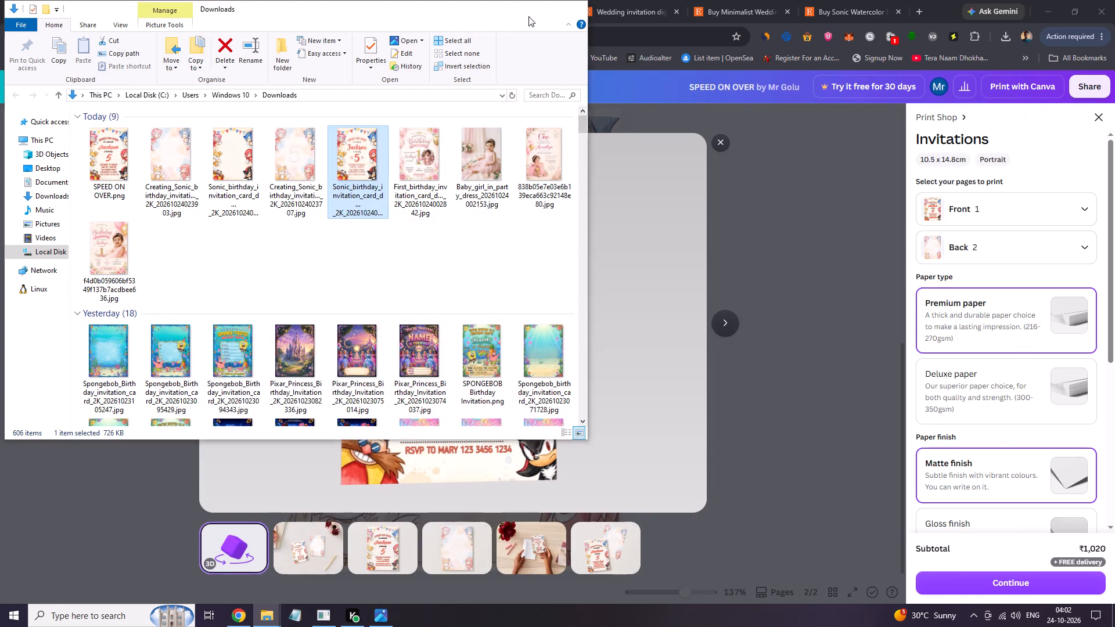
left_click(719, 151)
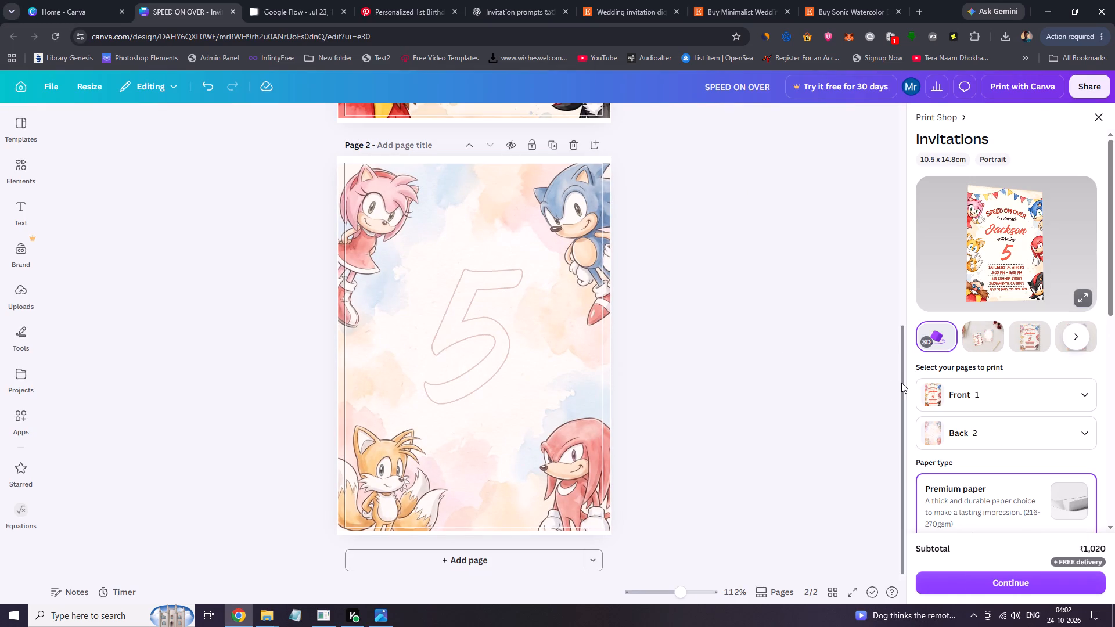
Search the elements for "splash" and add the blue three-stroke splash graphic to page 1.
left_click_drag(901, 383, 918, 179)
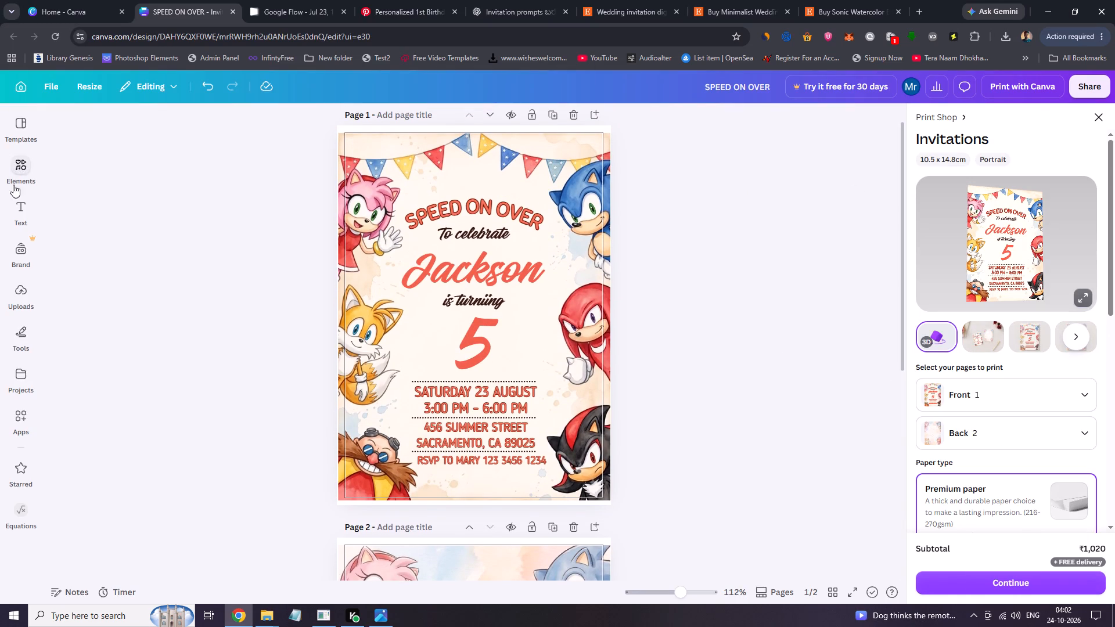
left_click(18, 171)
left_click(87, 122)
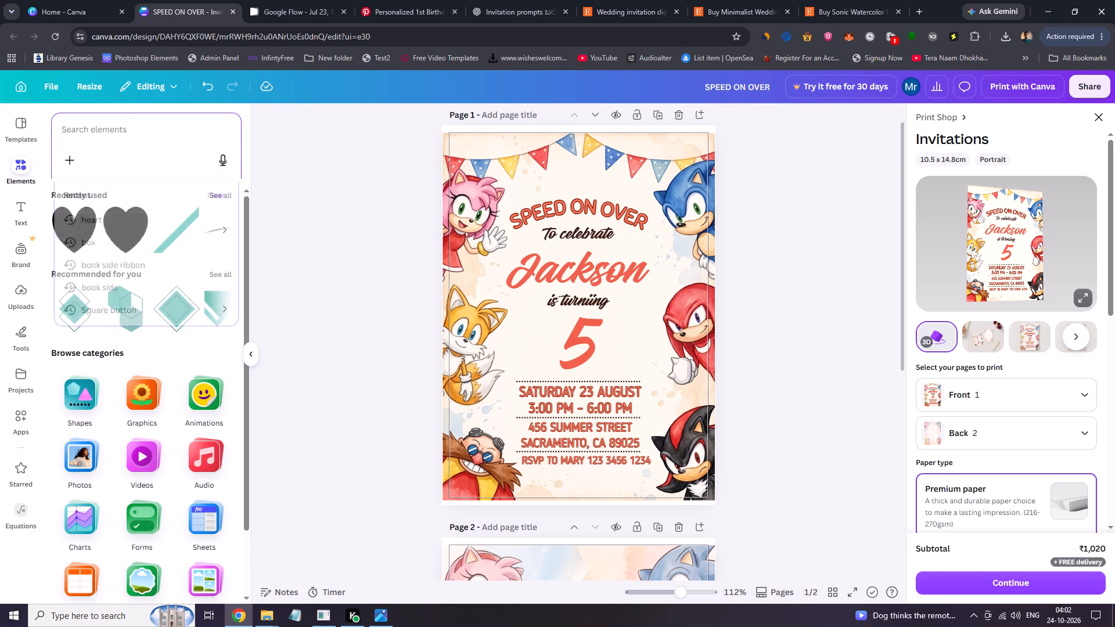
type("splash")
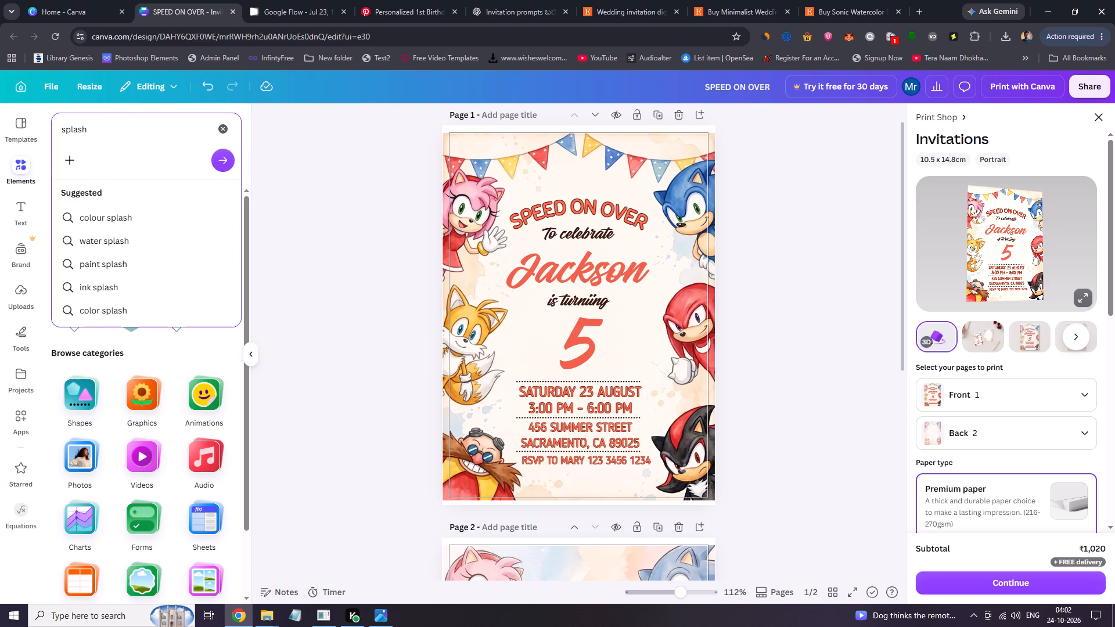
key("Return")
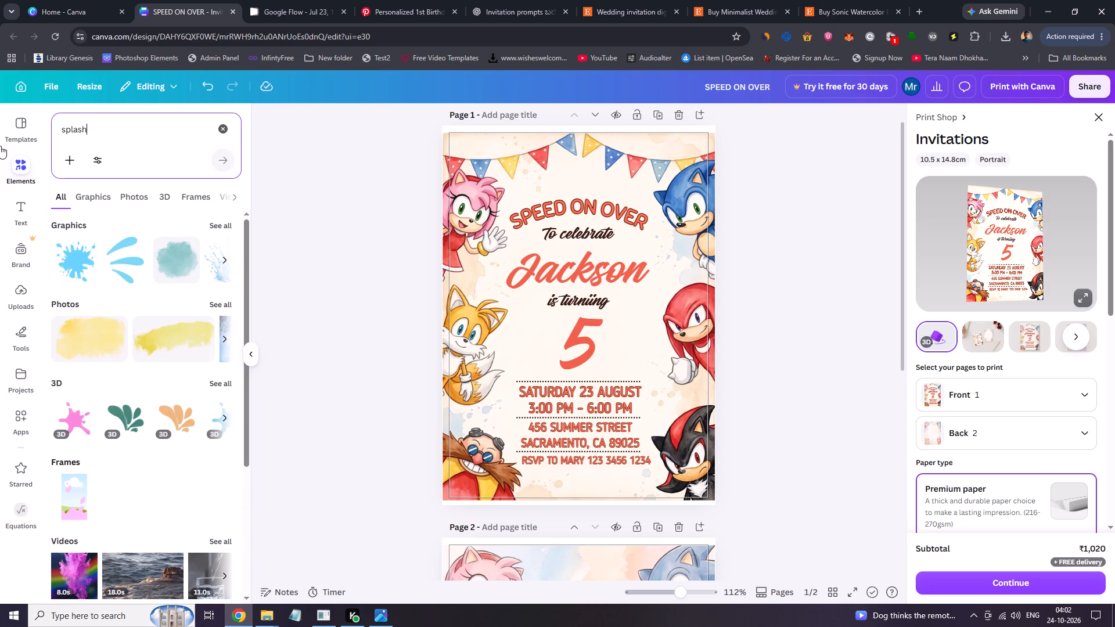
left_click(126, 264)
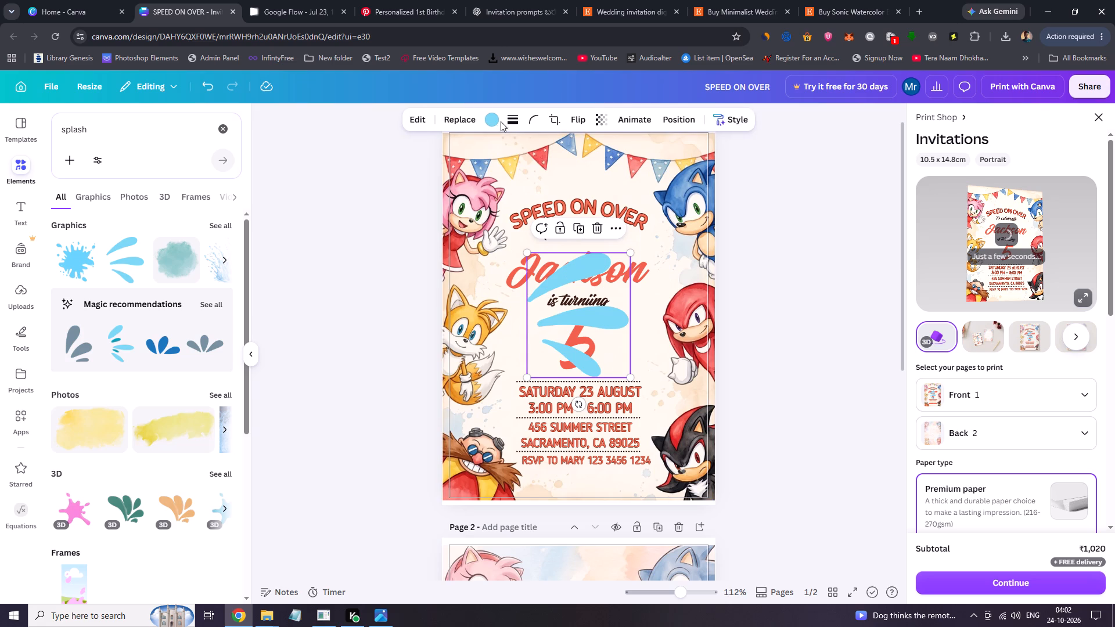
Recolour the splash graphic with the design's redder coral, after comparing it with the lighter vivid orange #f27157.
left_click(485, 120)
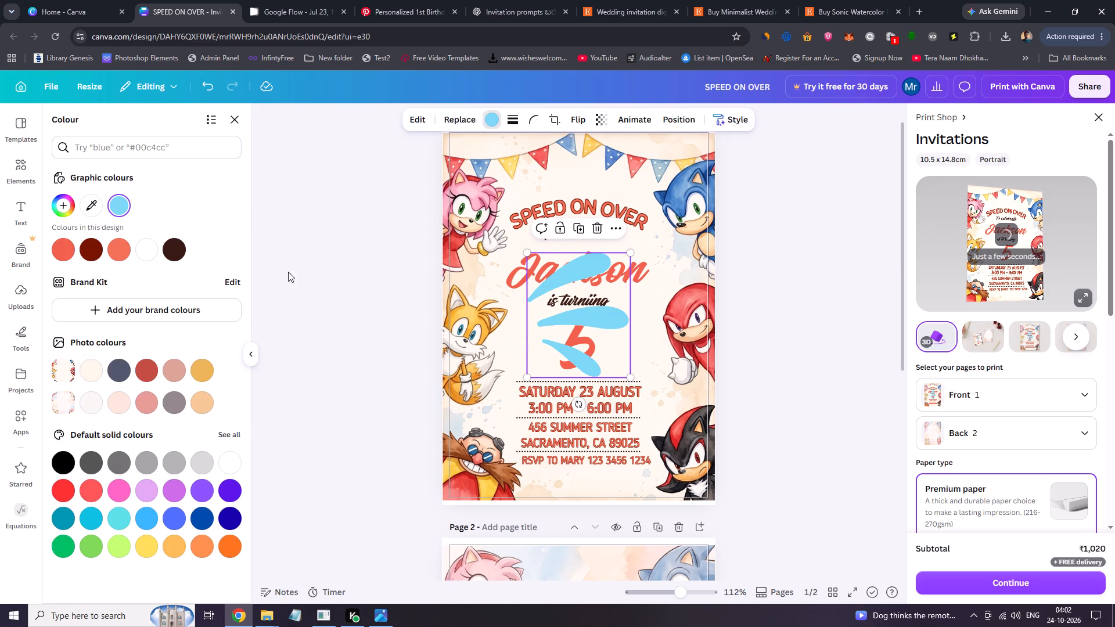
left_click(121, 254)
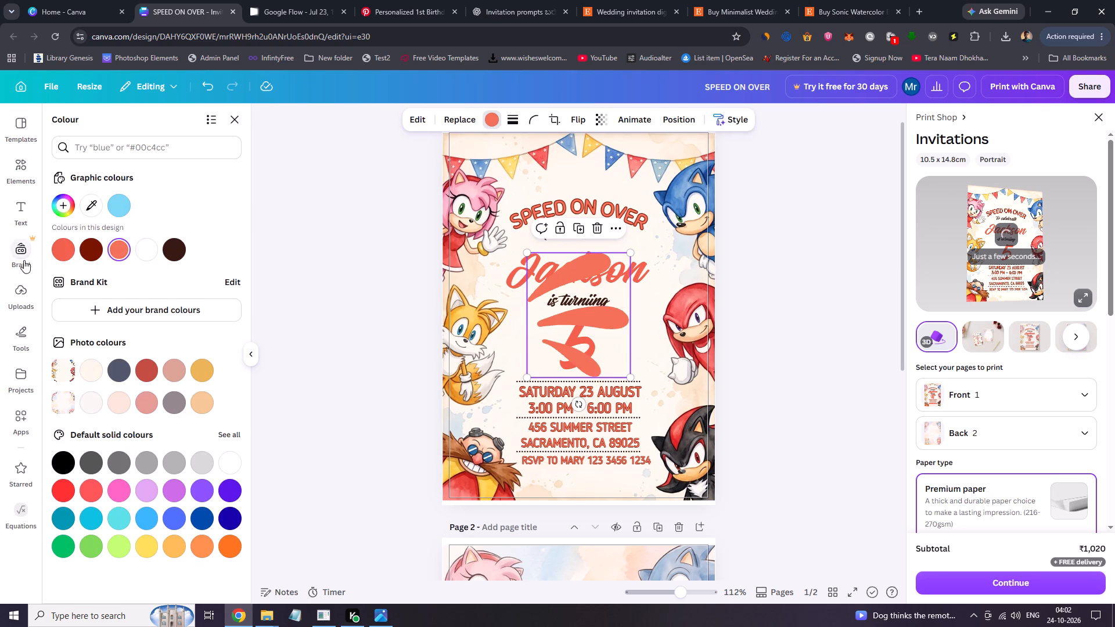
left_click(59, 254)
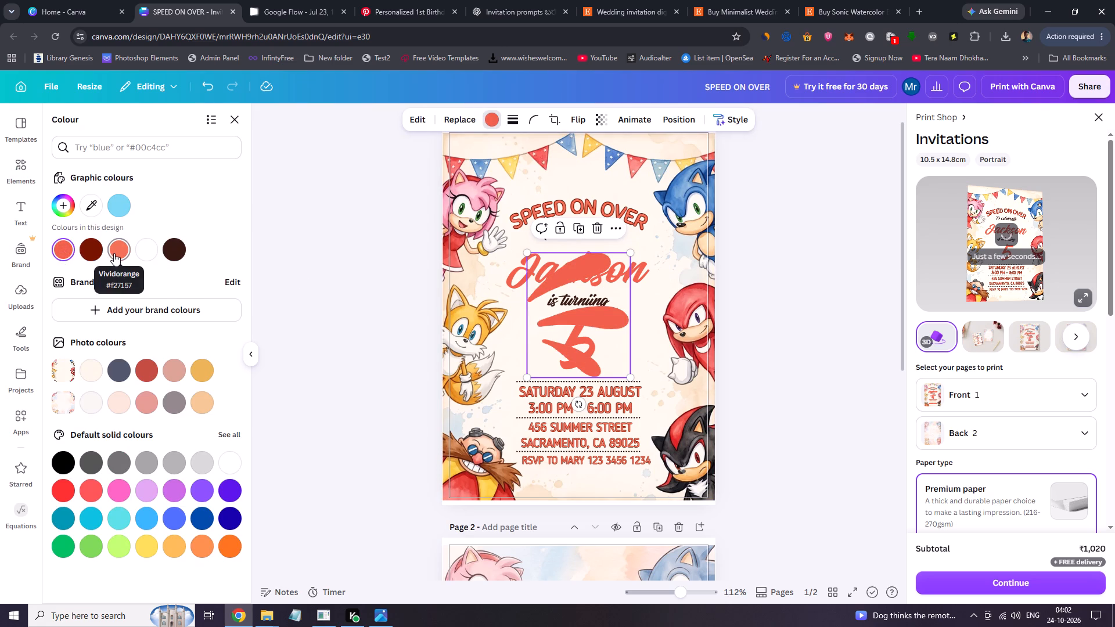
left_click(114, 253)
left_click(67, 250)
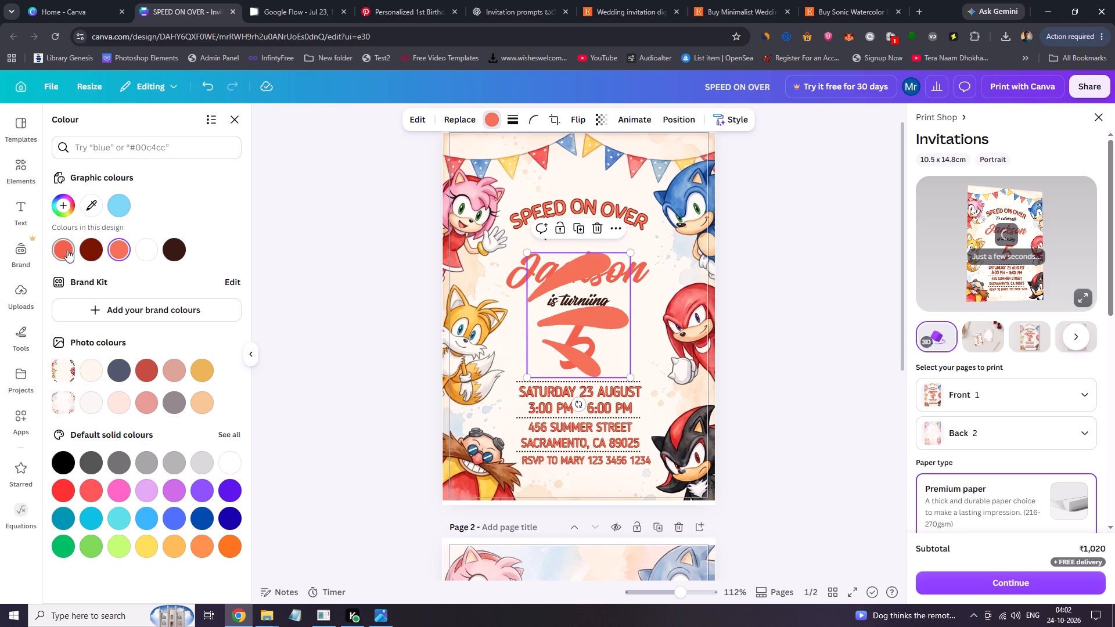
Shrink the splash graphic to roughly the height of the 5 and place it just right of the 5 on page 1.
left_click_drag(631, 377, 594, 343)
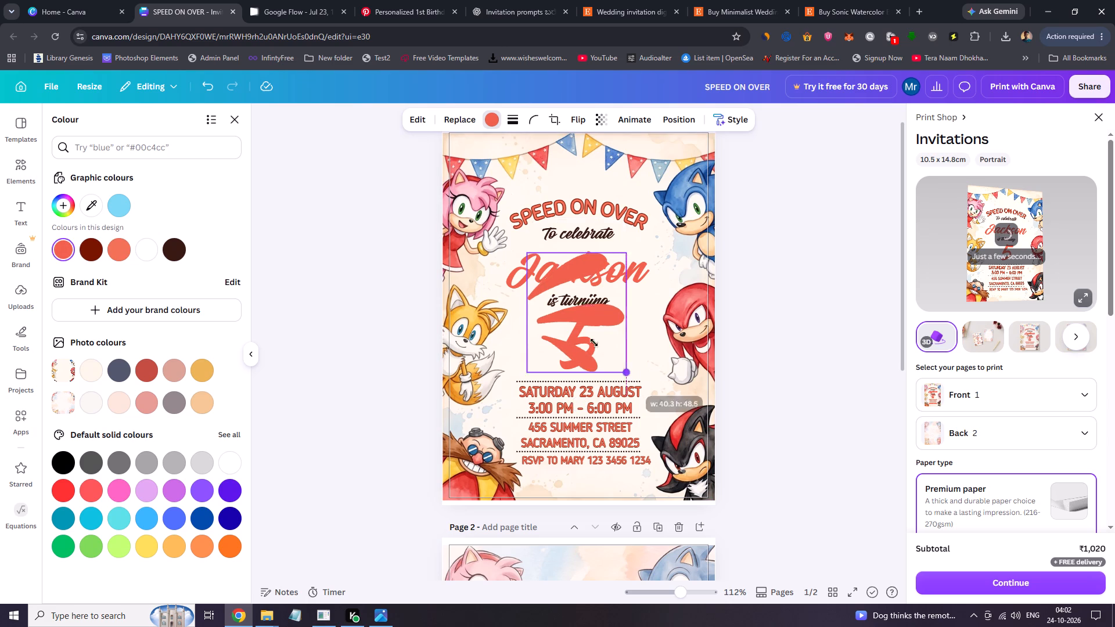
left_click_drag(594, 343, 554, 304)
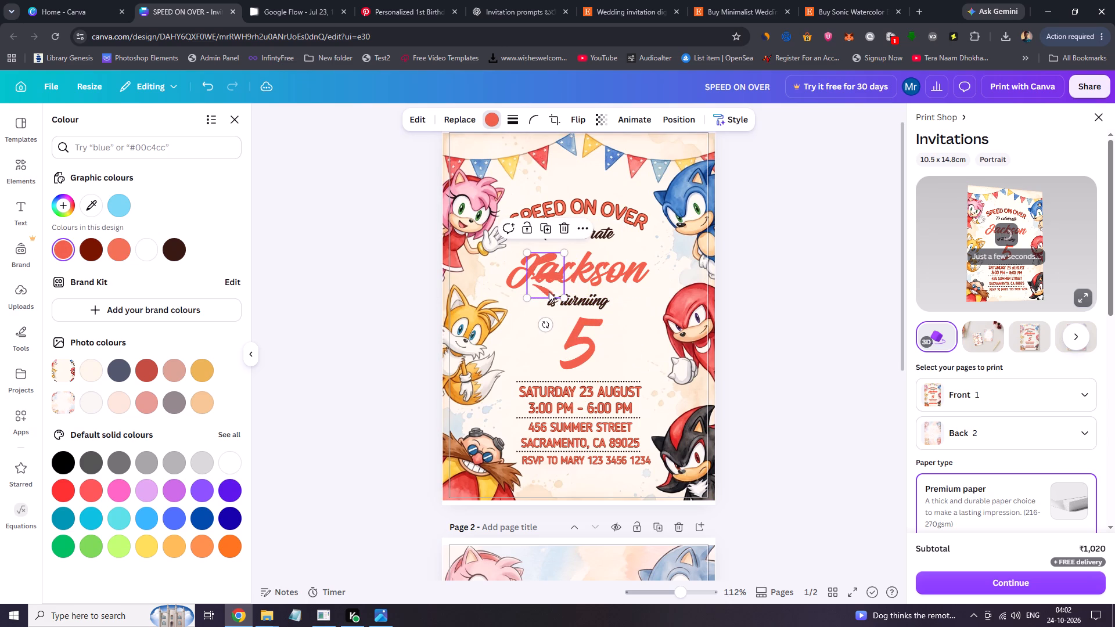
left_click_drag(548, 287, 633, 355)
left_click_drag(649, 367, 643, 365)
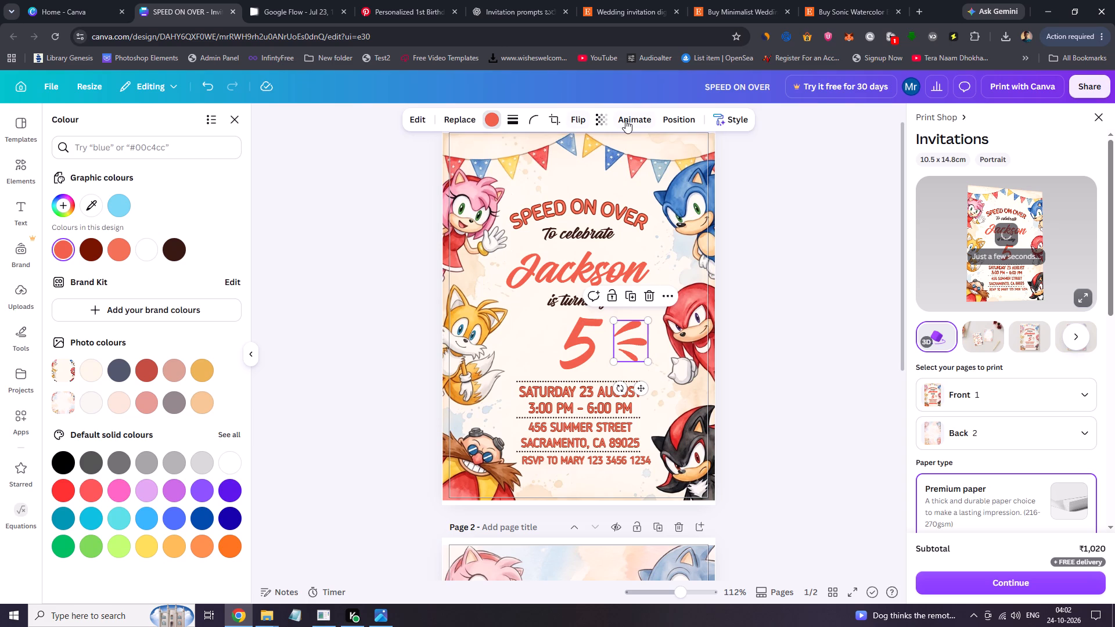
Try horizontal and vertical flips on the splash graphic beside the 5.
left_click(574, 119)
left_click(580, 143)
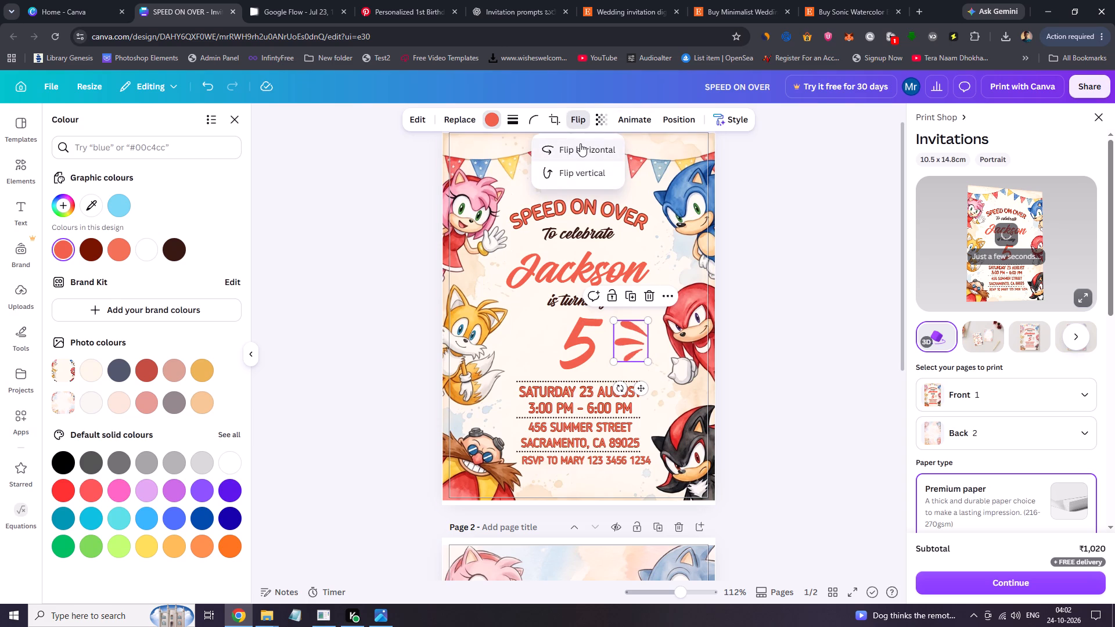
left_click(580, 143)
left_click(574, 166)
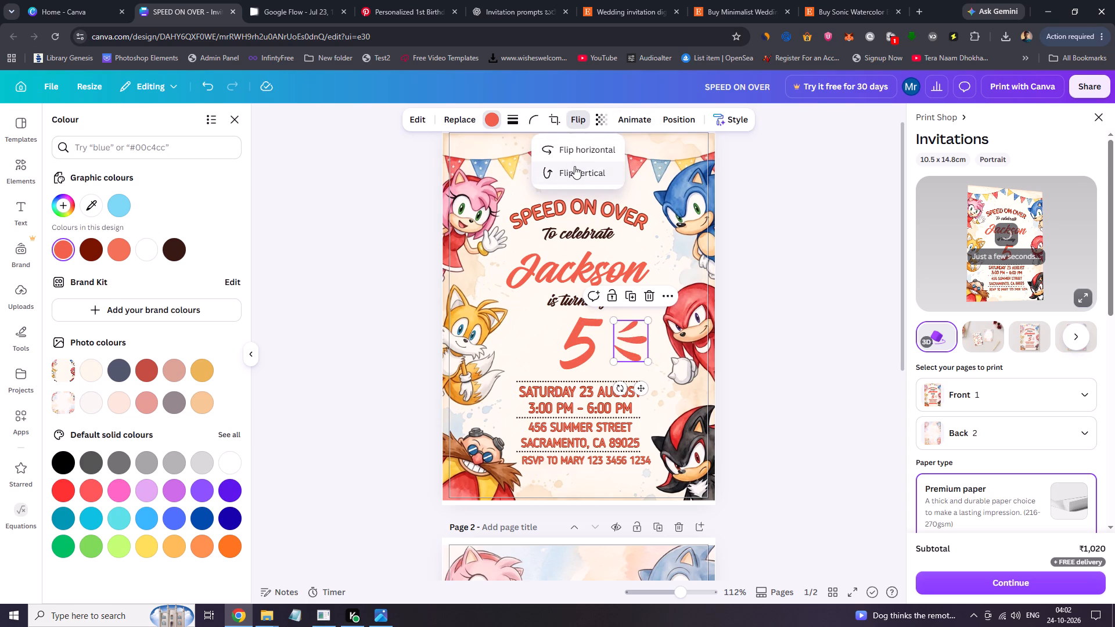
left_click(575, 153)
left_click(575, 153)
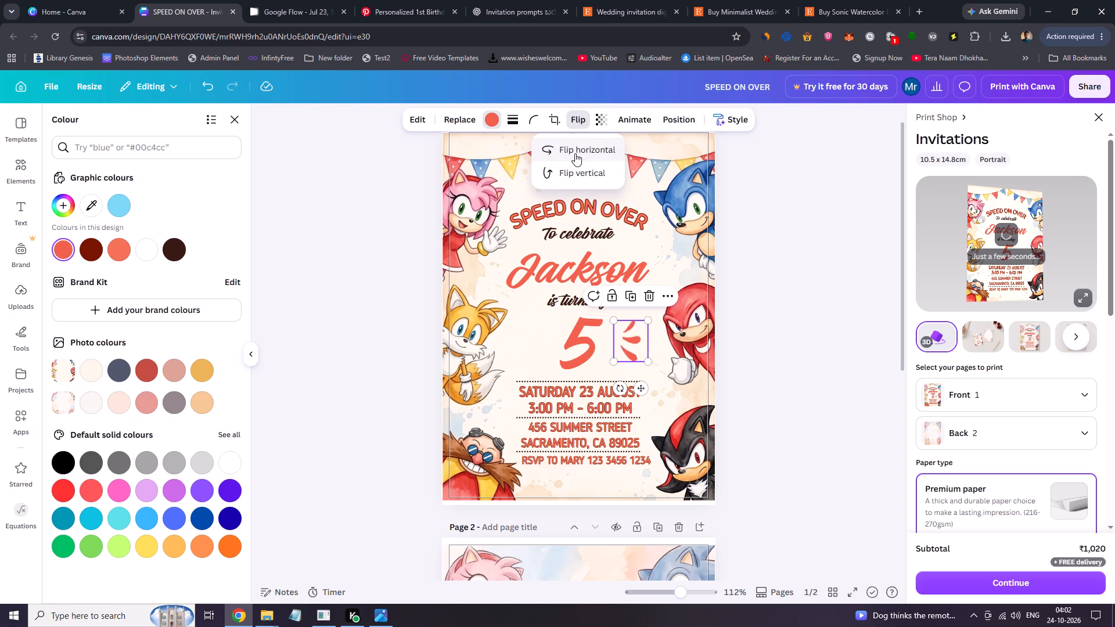
Nudge the splash slightly closer to the 5 and flip it vertically back so its strokes fan outward as originally inserted.
left_click(630, 347)
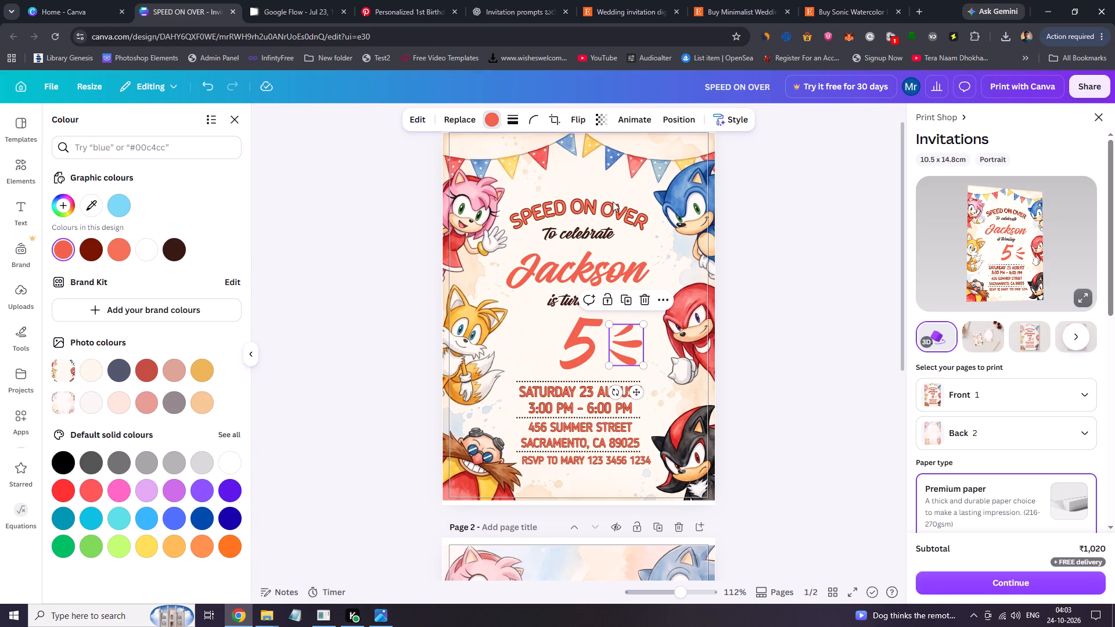
left_click(580, 123)
left_click(589, 153)
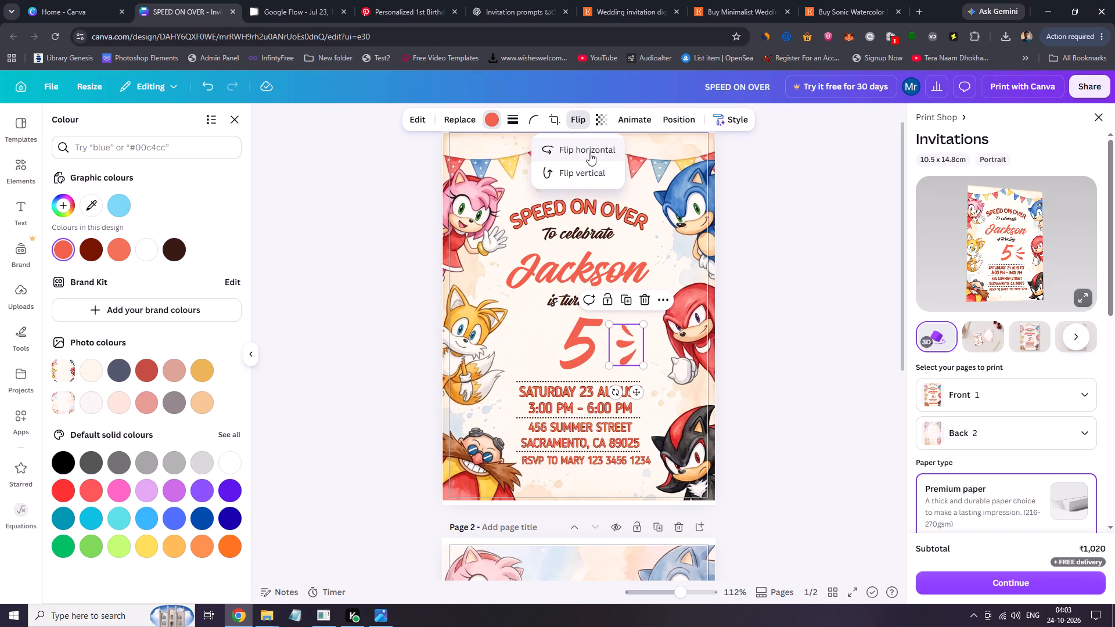
left_click(589, 153)
left_click(584, 173)
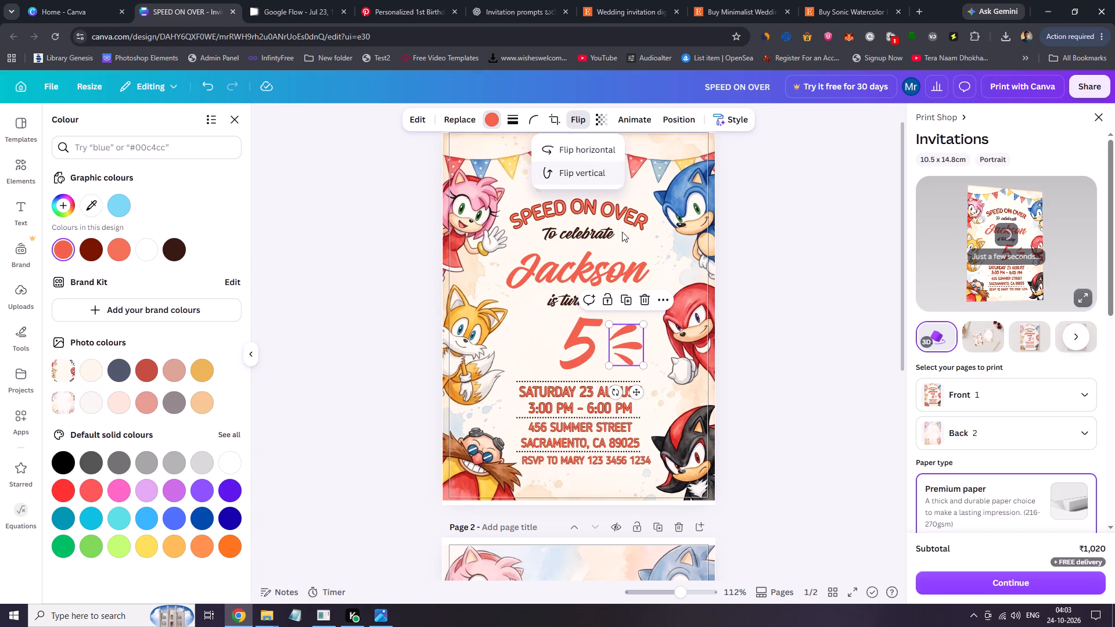
Place a horizontally flipped duplicate of the splash graphic just left of the 5 on page 1, mirroring the existing splash.
left_click(632, 300)
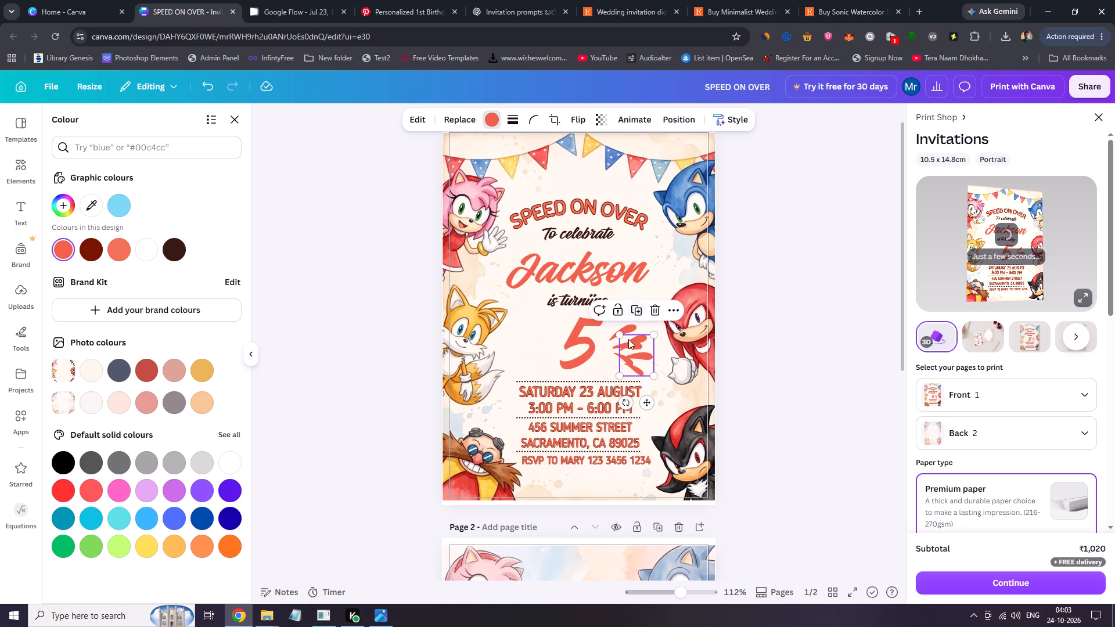
left_click_drag(634, 351, 551, 334)
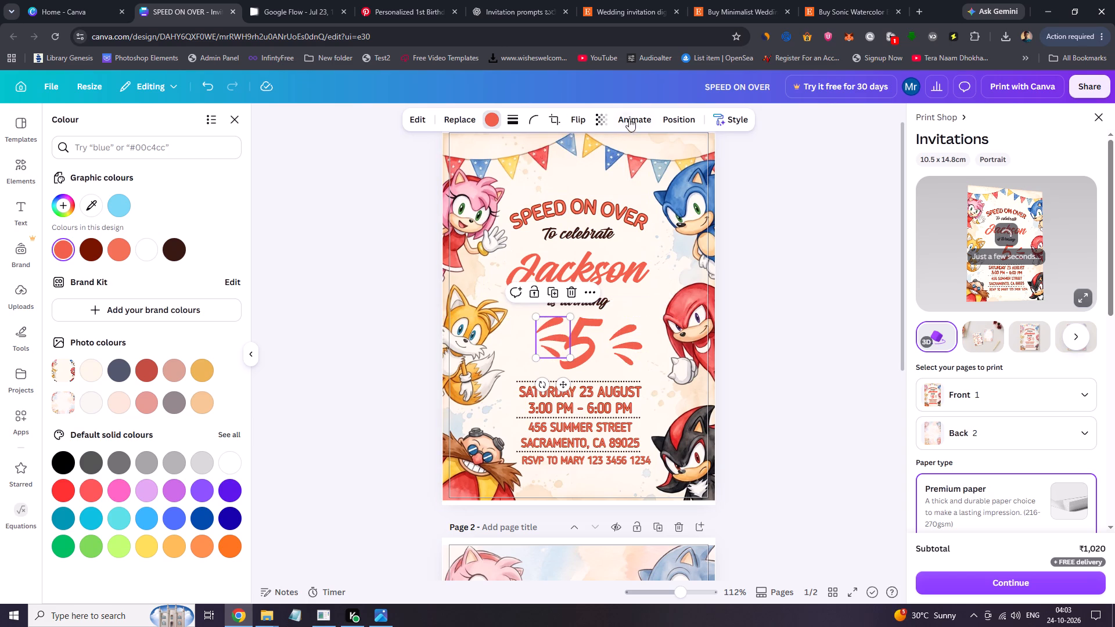
left_click(633, 119)
left_click(581, 117)
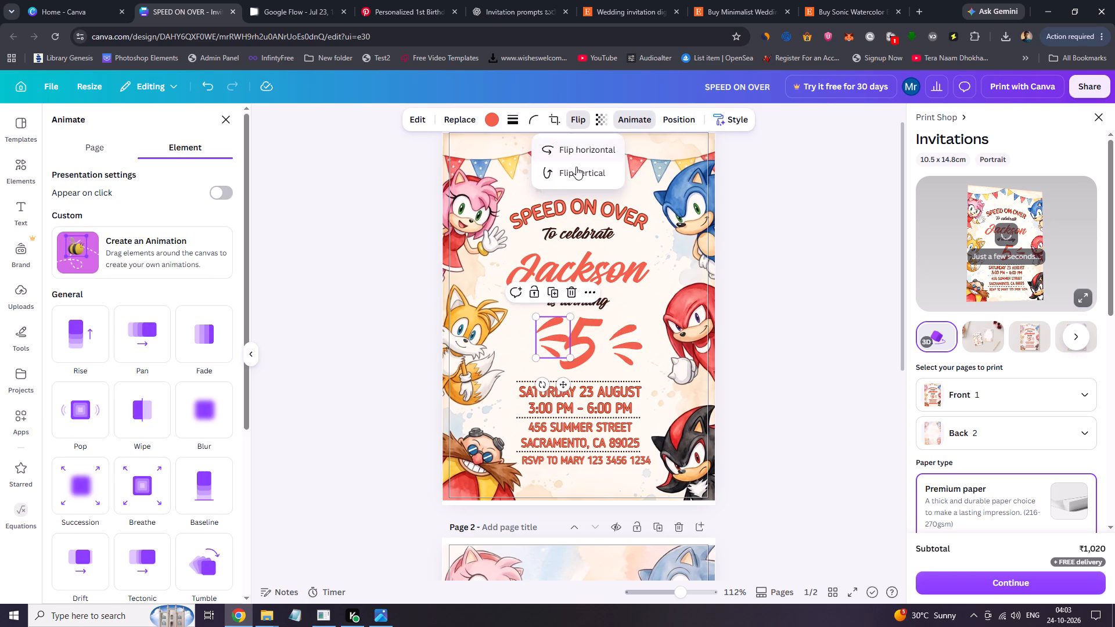
left_click(578, 175)
left_click(578, 175)
left_click(577, 153)
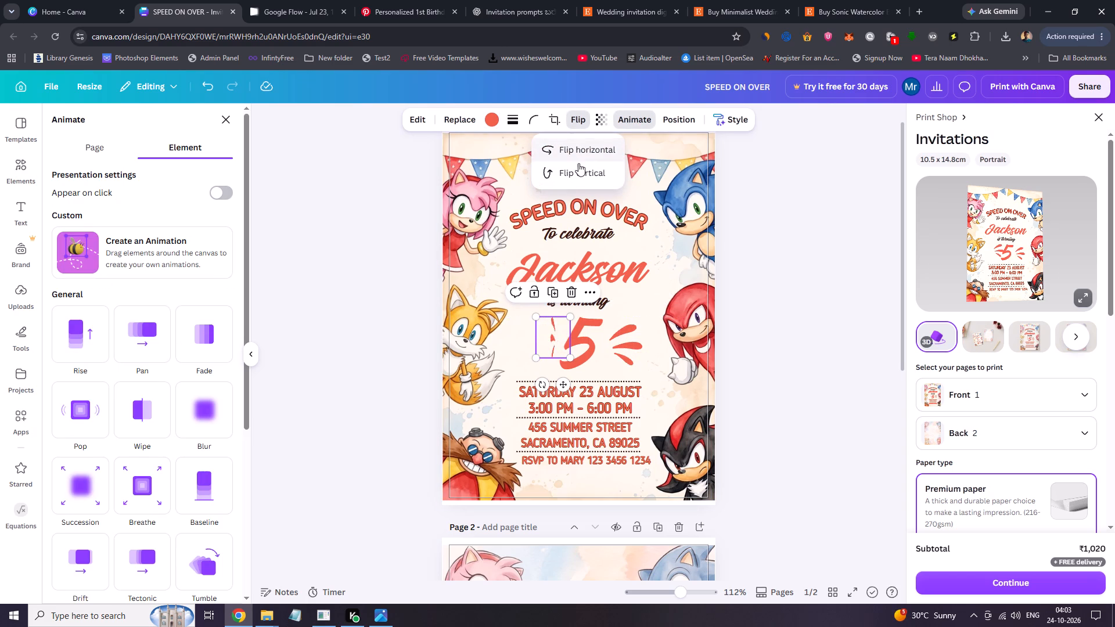
left_click_drag(552, 343, 529, 342)
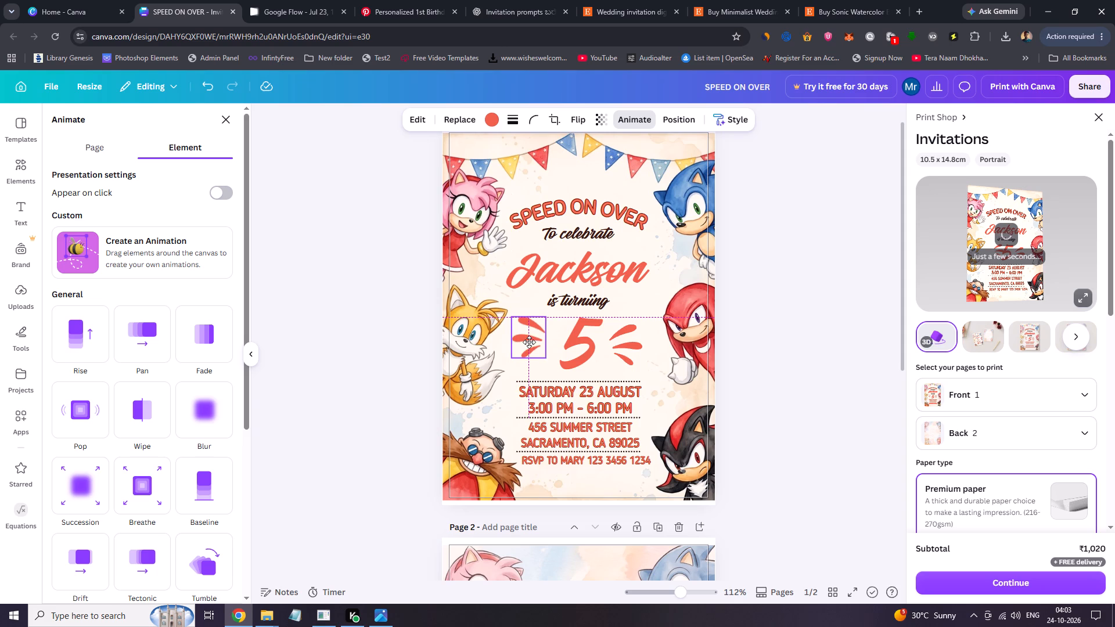
left_click_drag(529, 342, 533, 342)
left_click(790, 320)
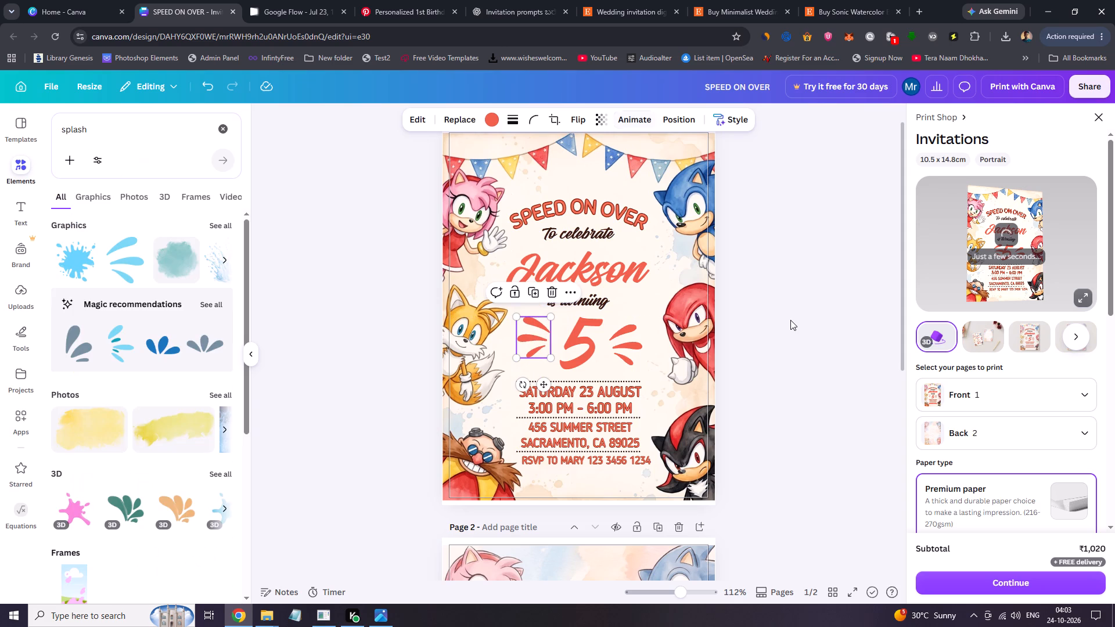
left_click(790, 320)
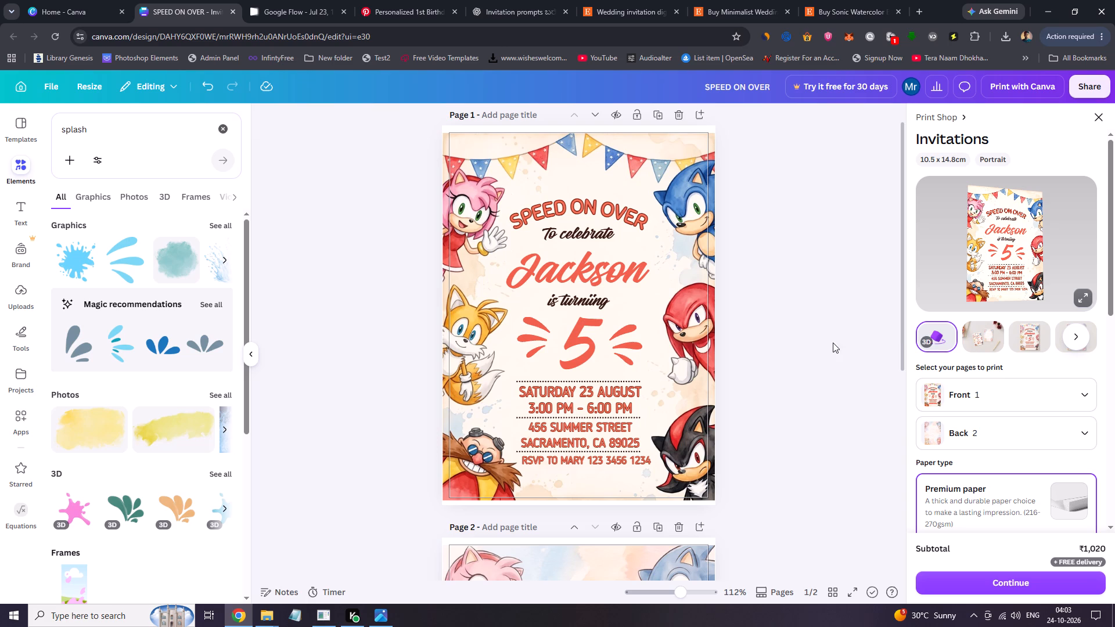
Open the enlarged 3D print preview of the invitation.
left_click(1075, 304)
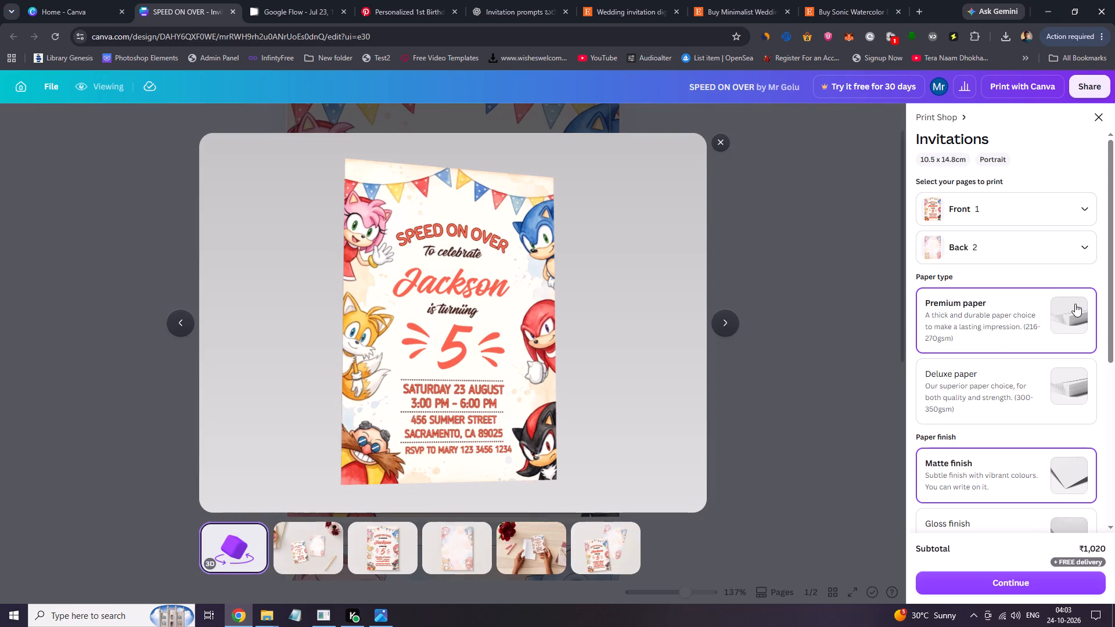
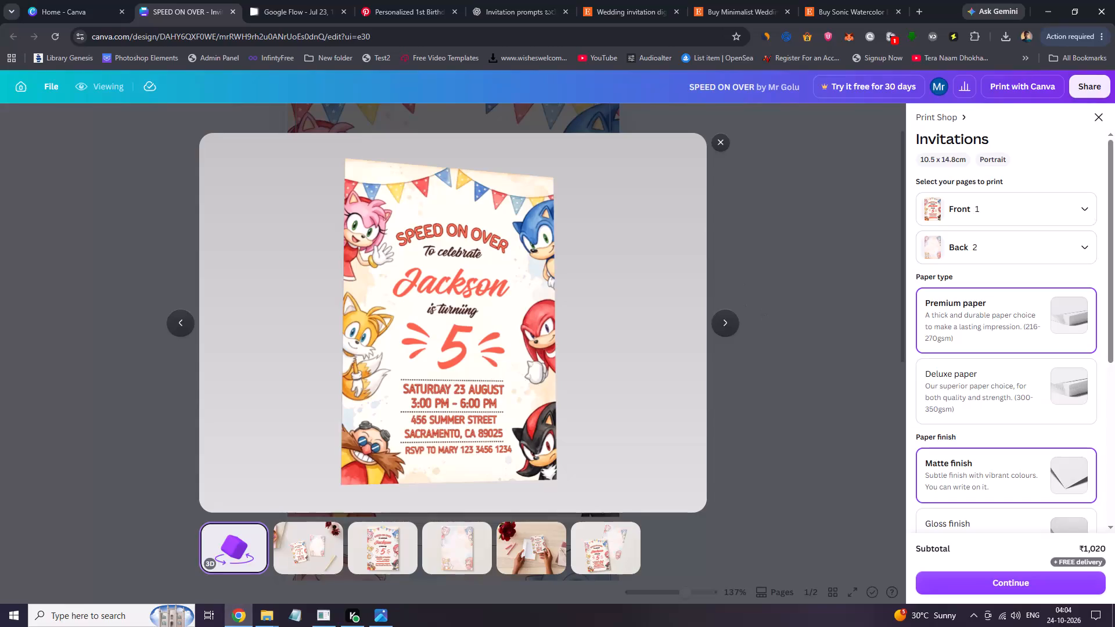
Reopen the enlarged 3D print preview and rotate the invitation to inspect its front from several angles, then close the preview.
left_click(724, 148)
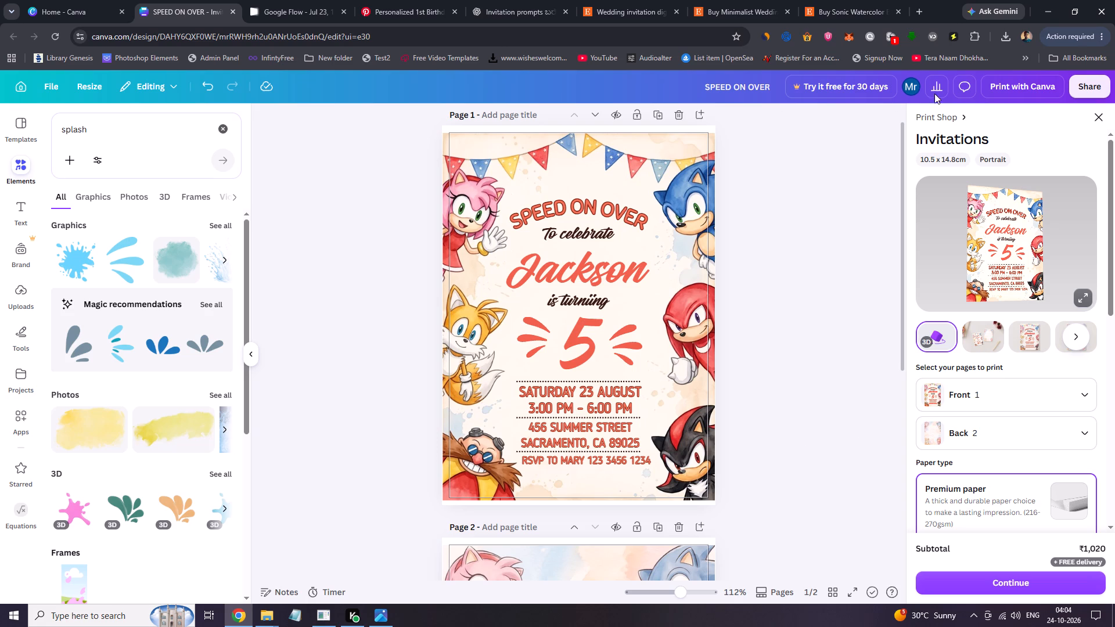
left_click(1084, 305)
left_click_drag(460, 370, 538, 392)
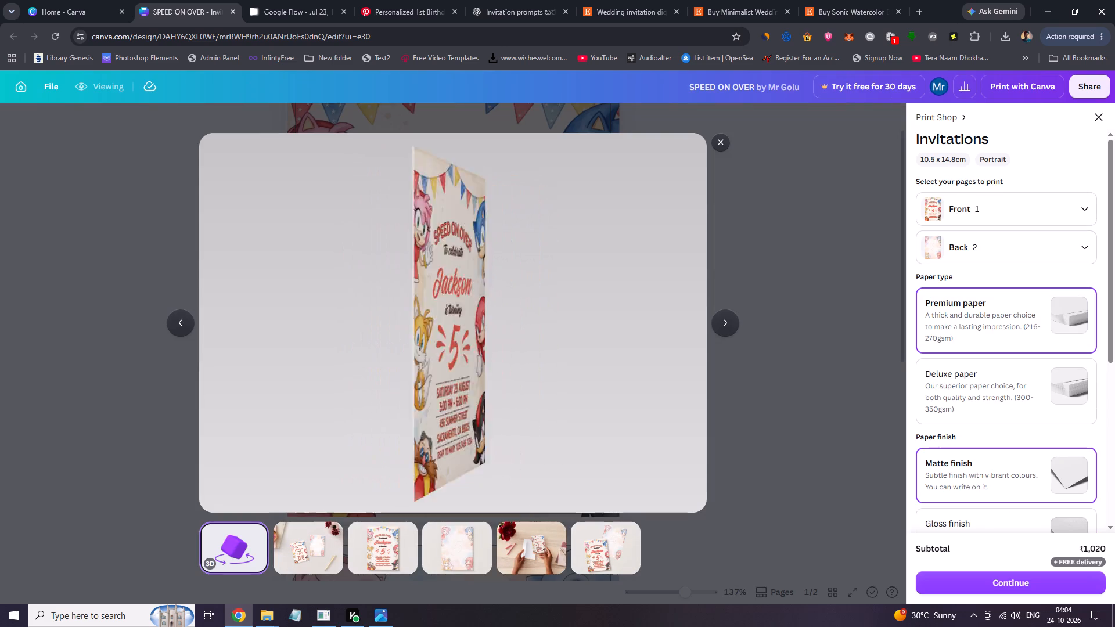
left_click_drag(538, 392, 397, 370)
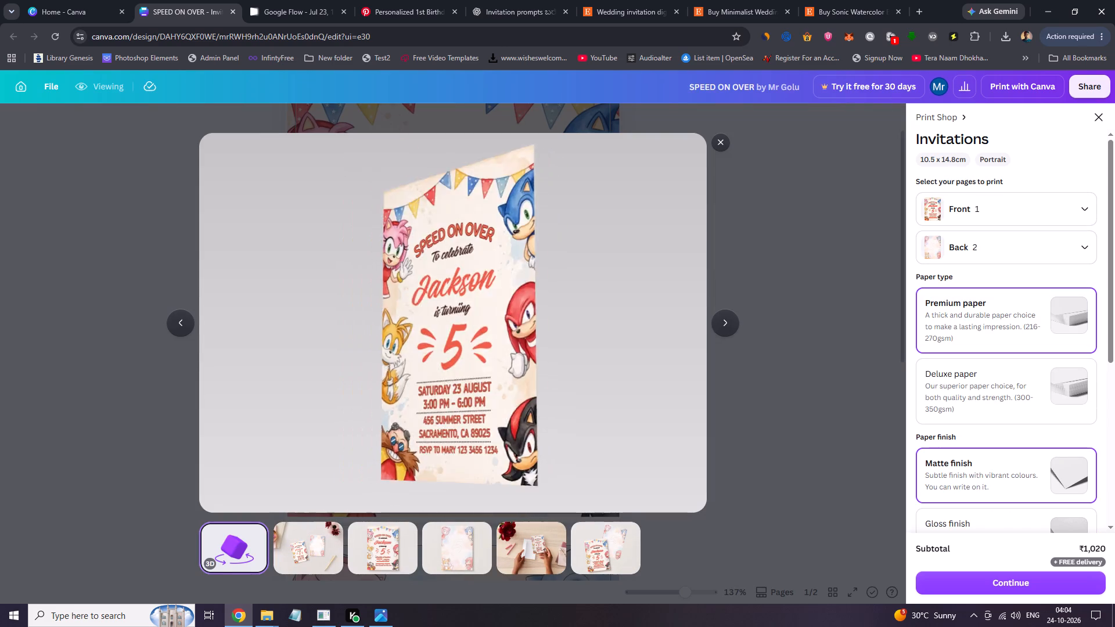
left_click_drag(397, 370, 454, 368)
left_click(714, 141)
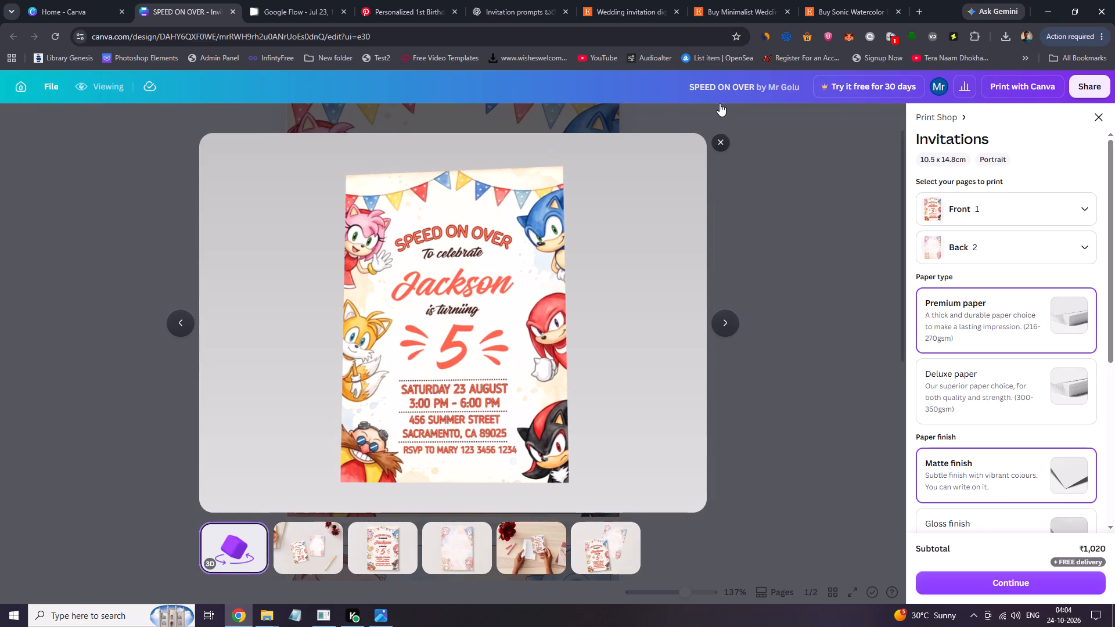
Rename the design as "SONIC Theme Birthday Invitation".
left_click(732, 87)
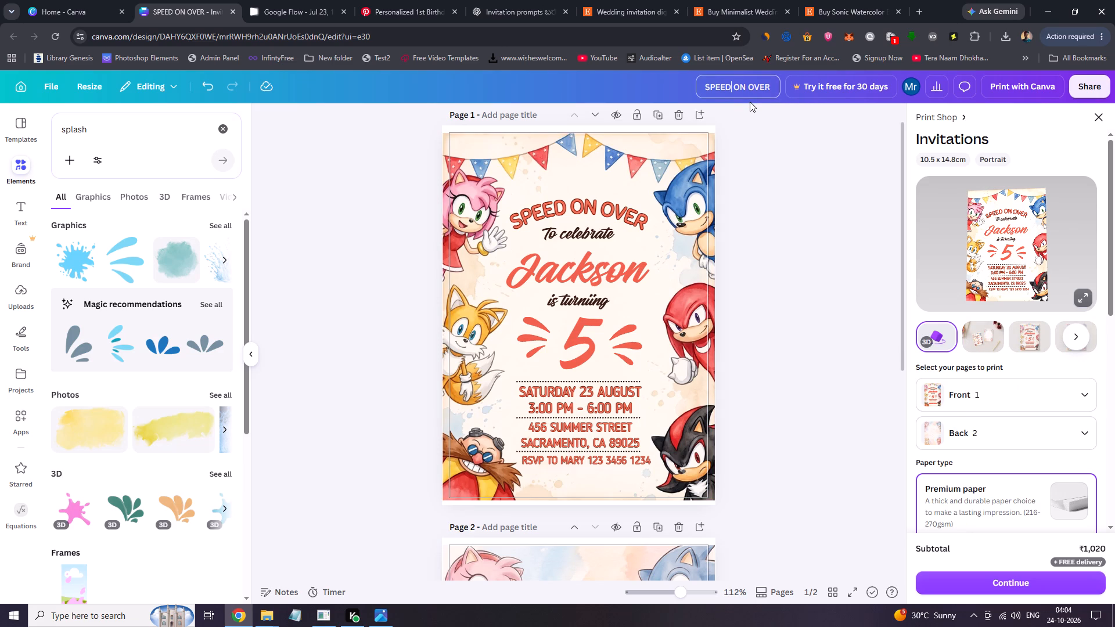
key("shift+s")
key("shift+o")
key("ctrl+a")
type("SONIC")
key("space")
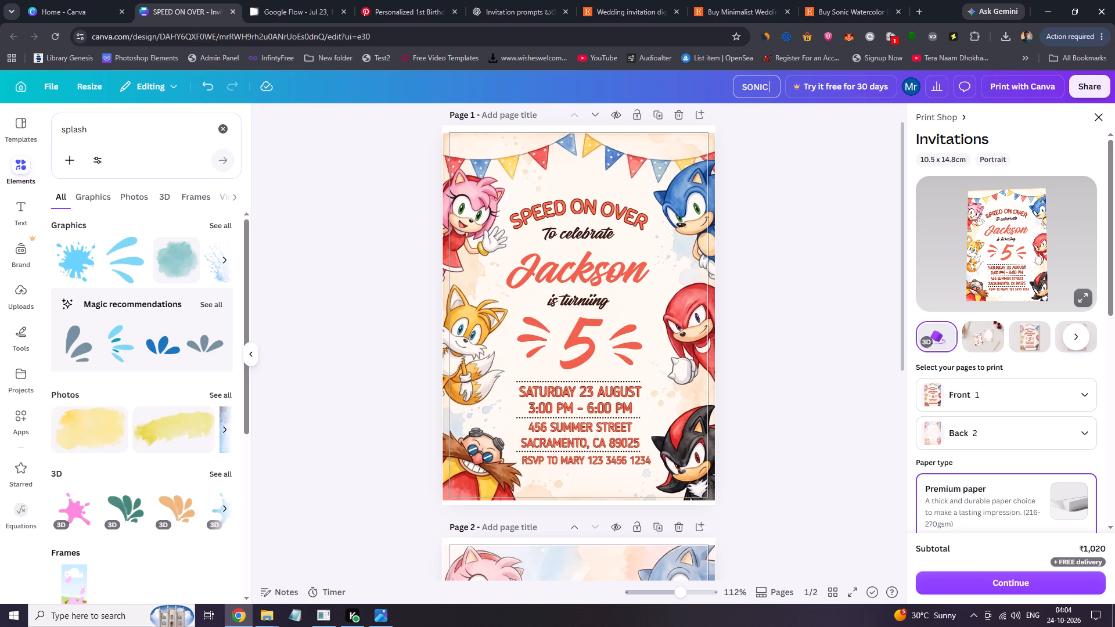
type("Theme")
key("space")
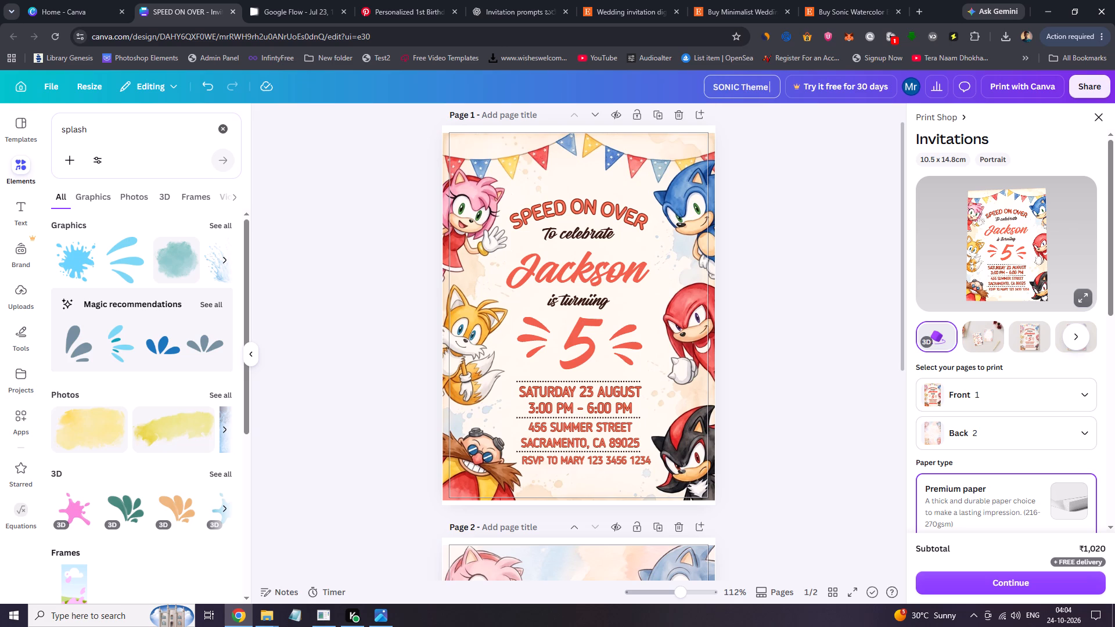
type("Birthday")
key("space")
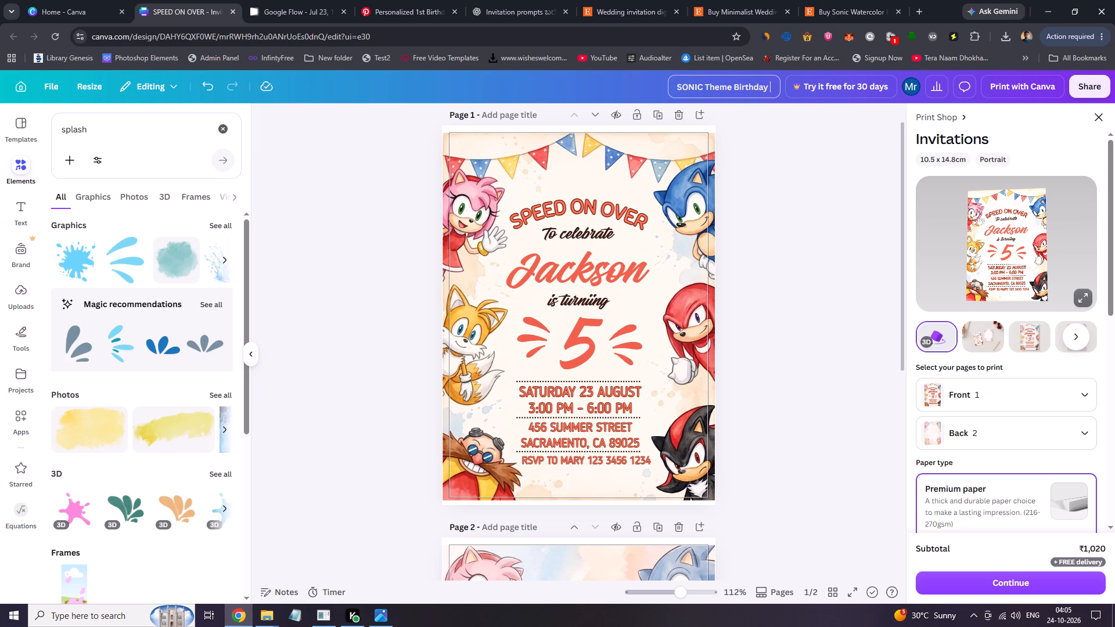
type("In")
type("vitation")
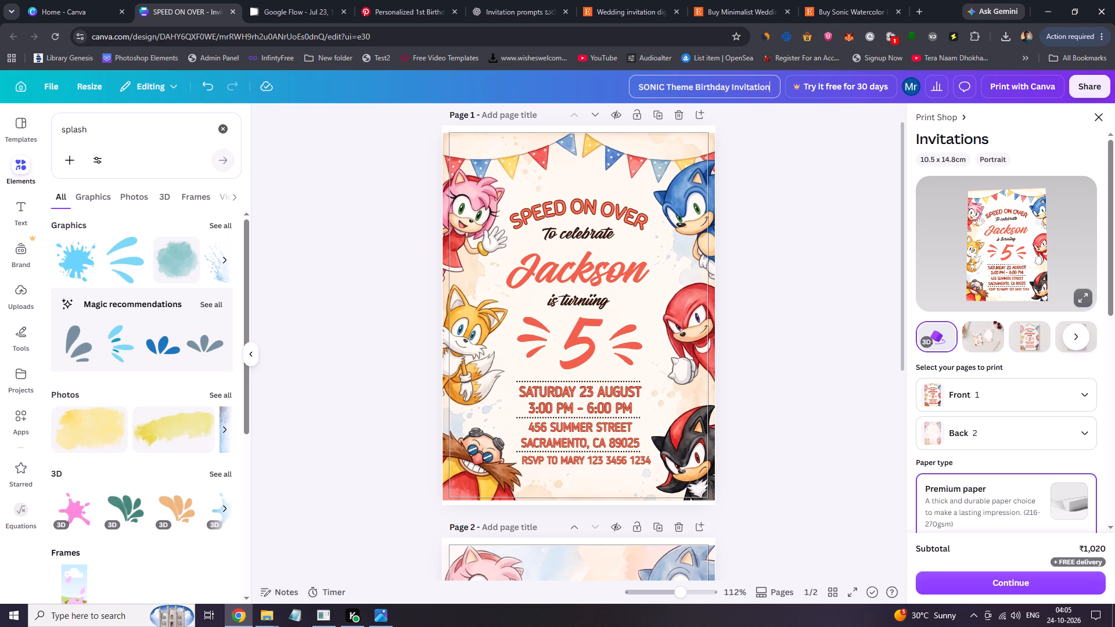
left_click(804, 227)
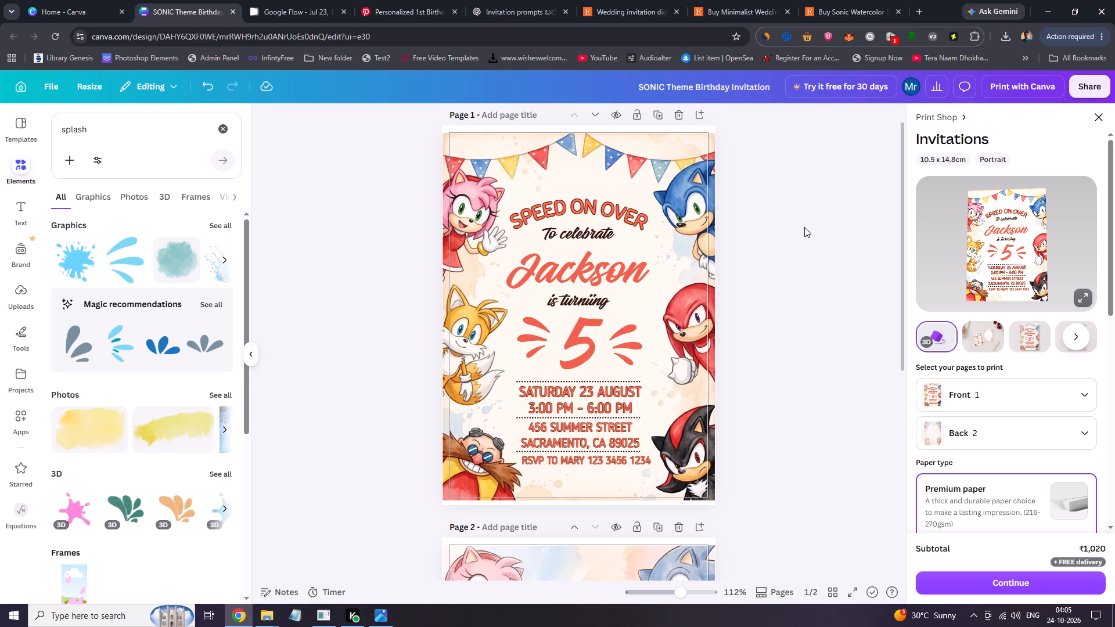
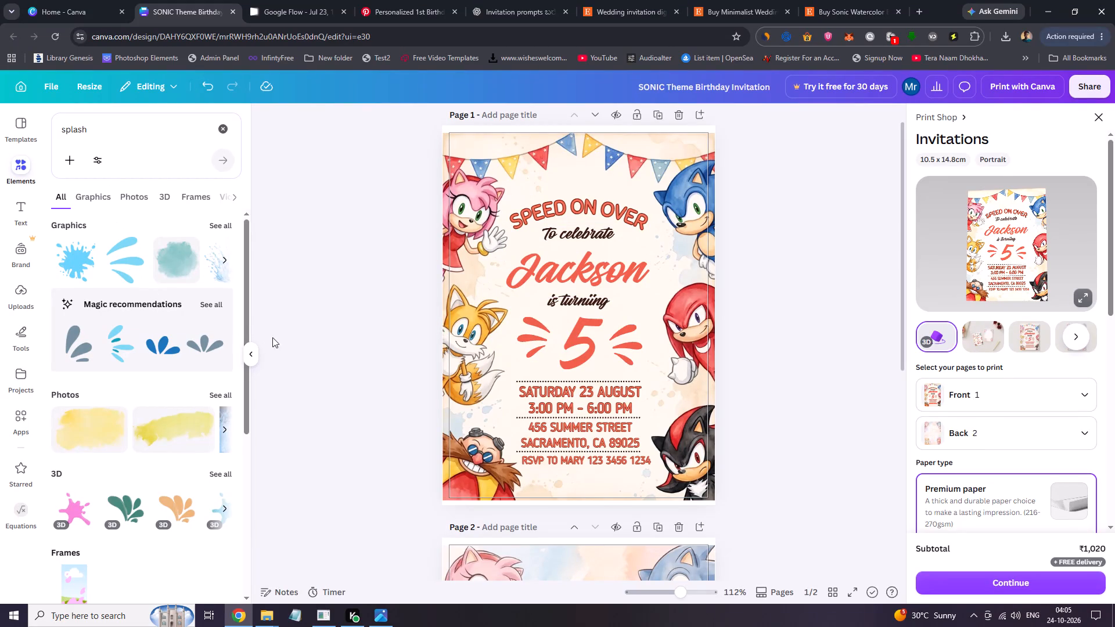
Examine the full set of graphics found for "splash", including the details of the blue Water Splashes Icon.
left_click(223, 225)
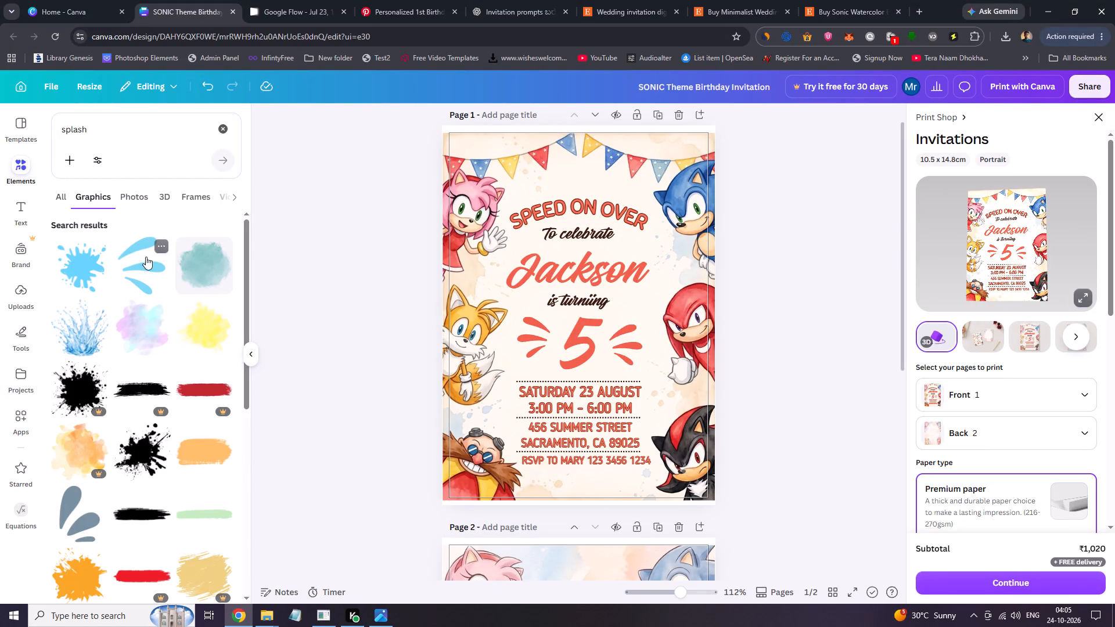
left_click(160, 247)
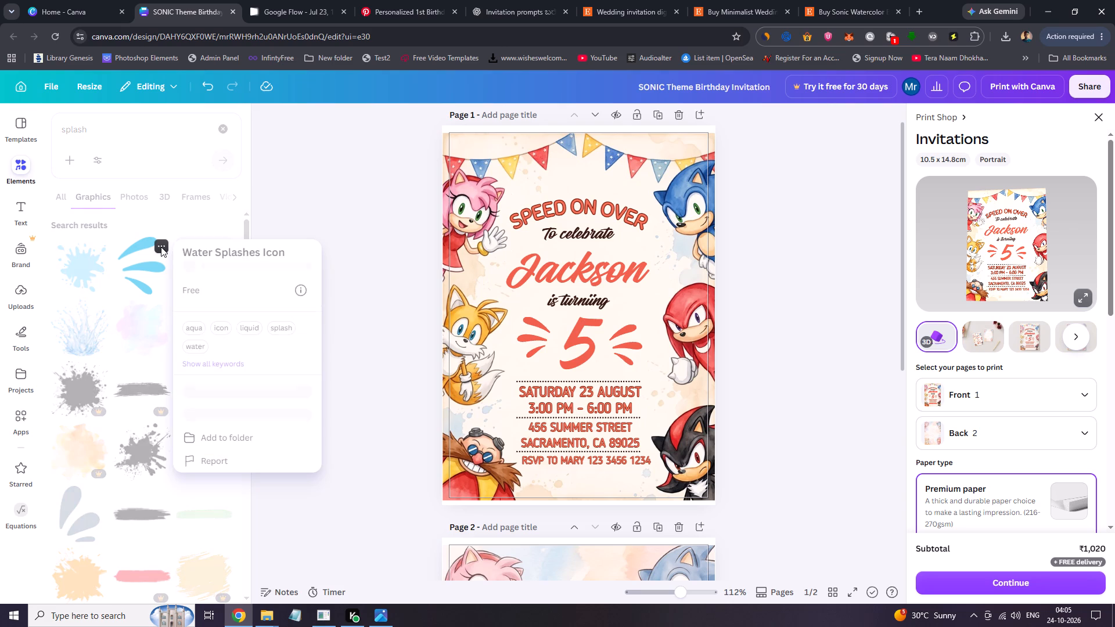
left_click(147, 223)
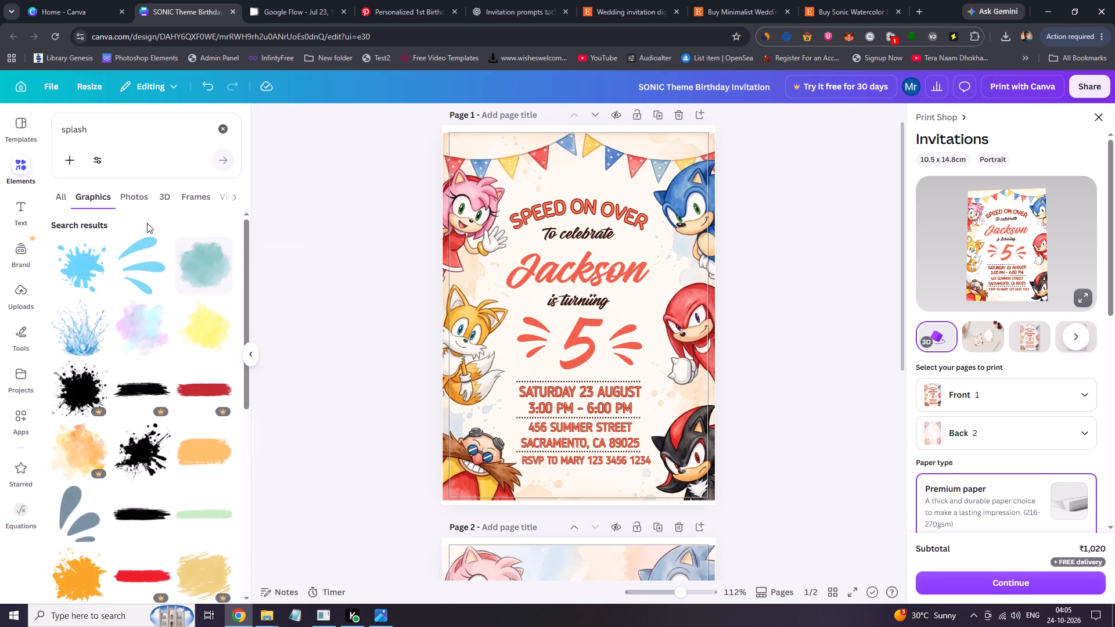
left_click_drag(246, 261, 249, 330)
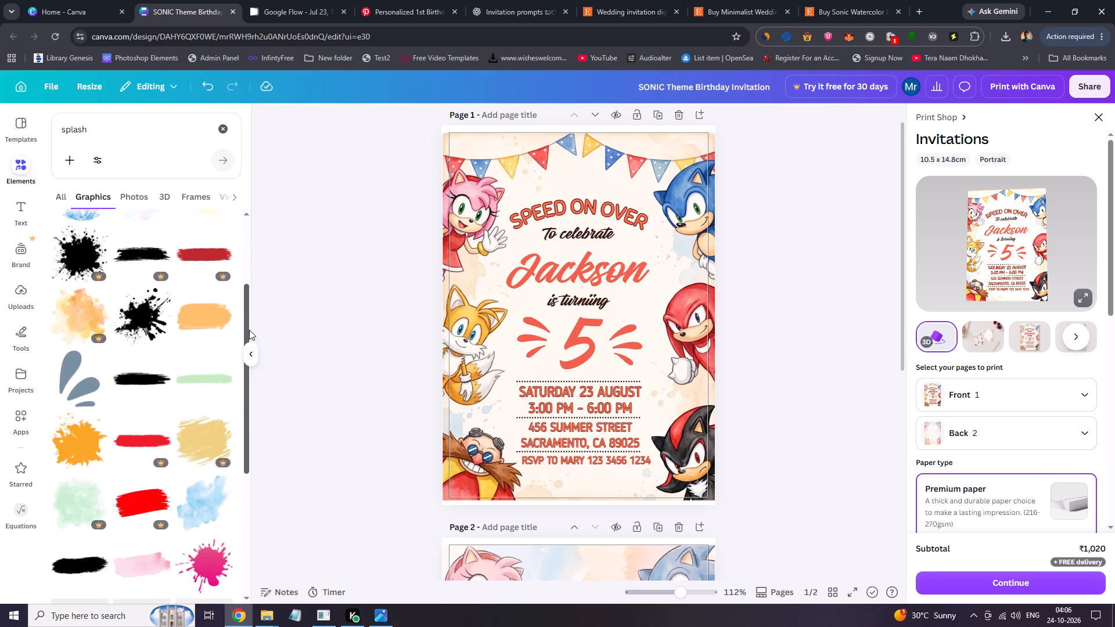
left_click_drag(249, 330, 254, 434)
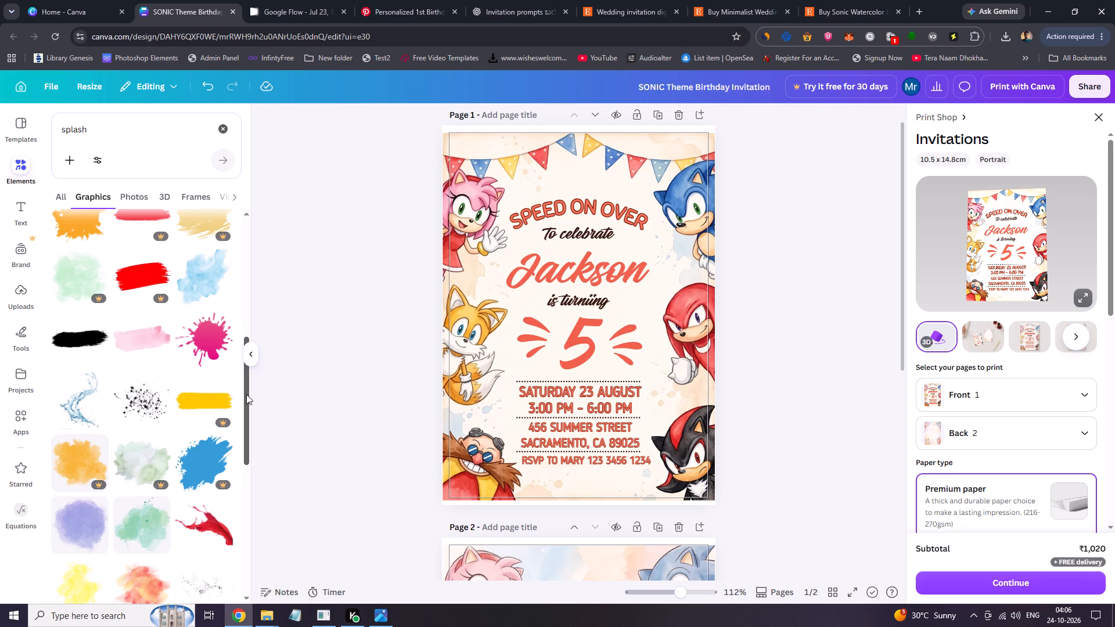
left_click_drag(245, 394, 256, 469)
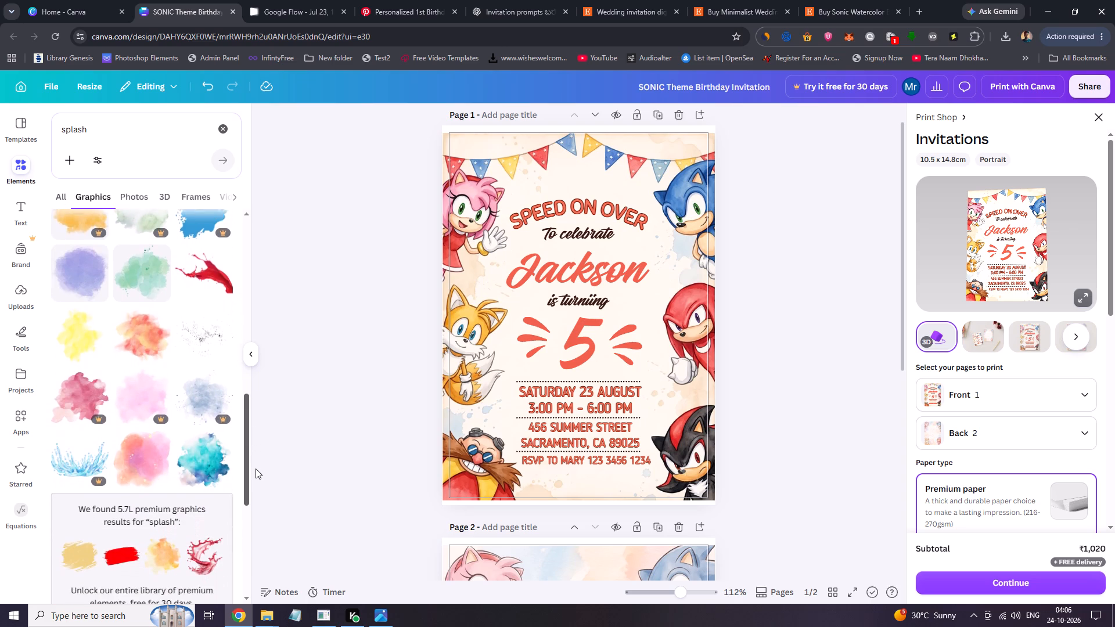
left_click_drag(256, 469, 258, 300)
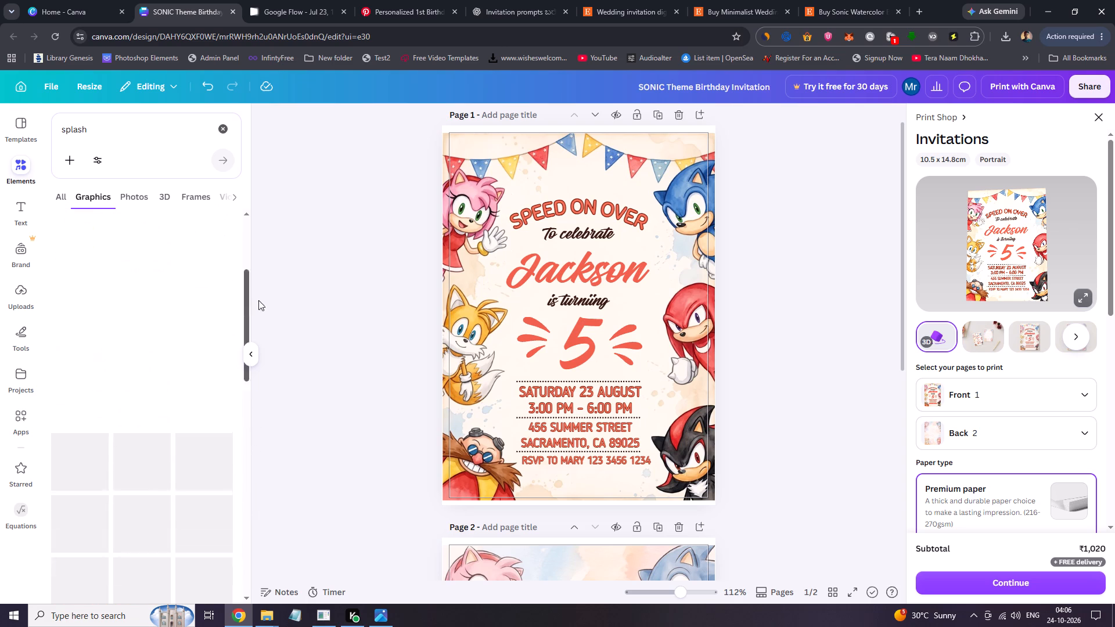
left_click_drag(258, 300, 255, 230)
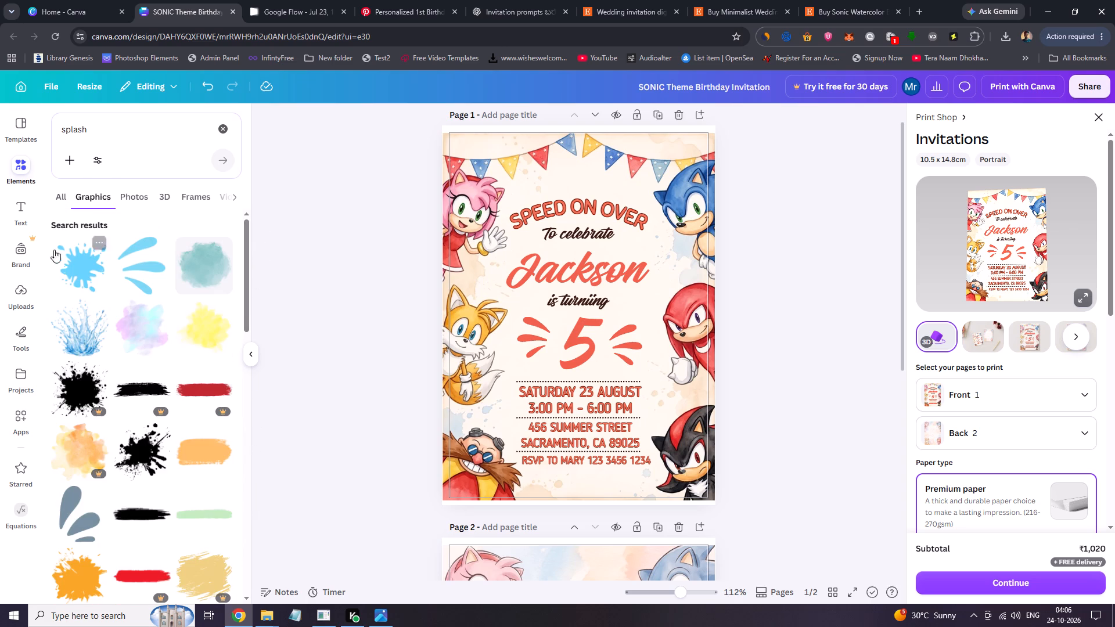
Leave the invitation design and return to the Canva home page.
left_click(20, 91)
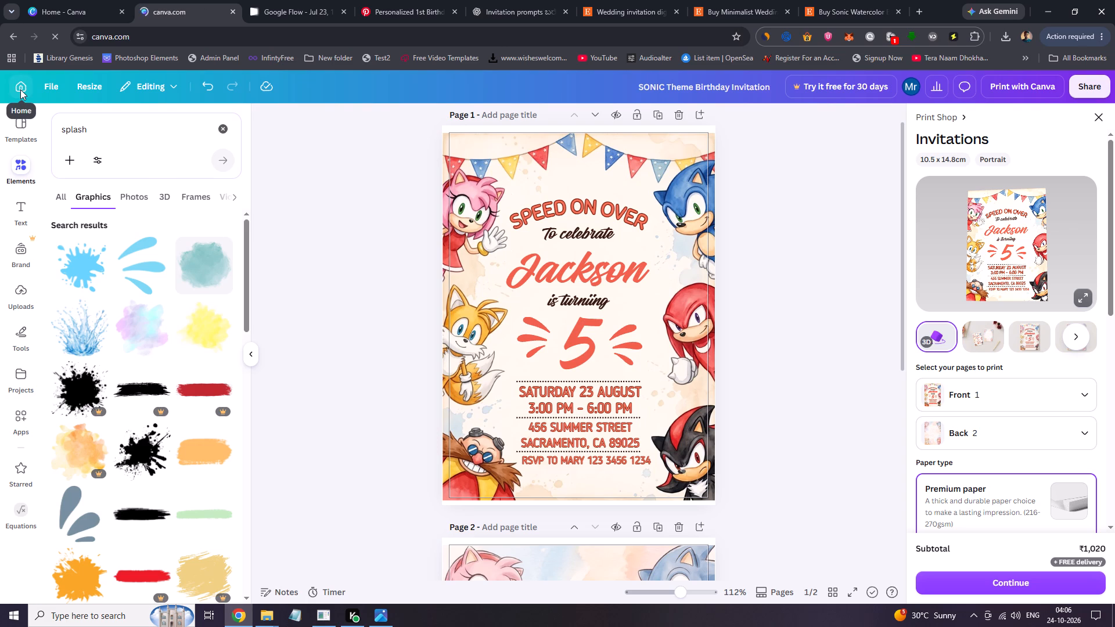